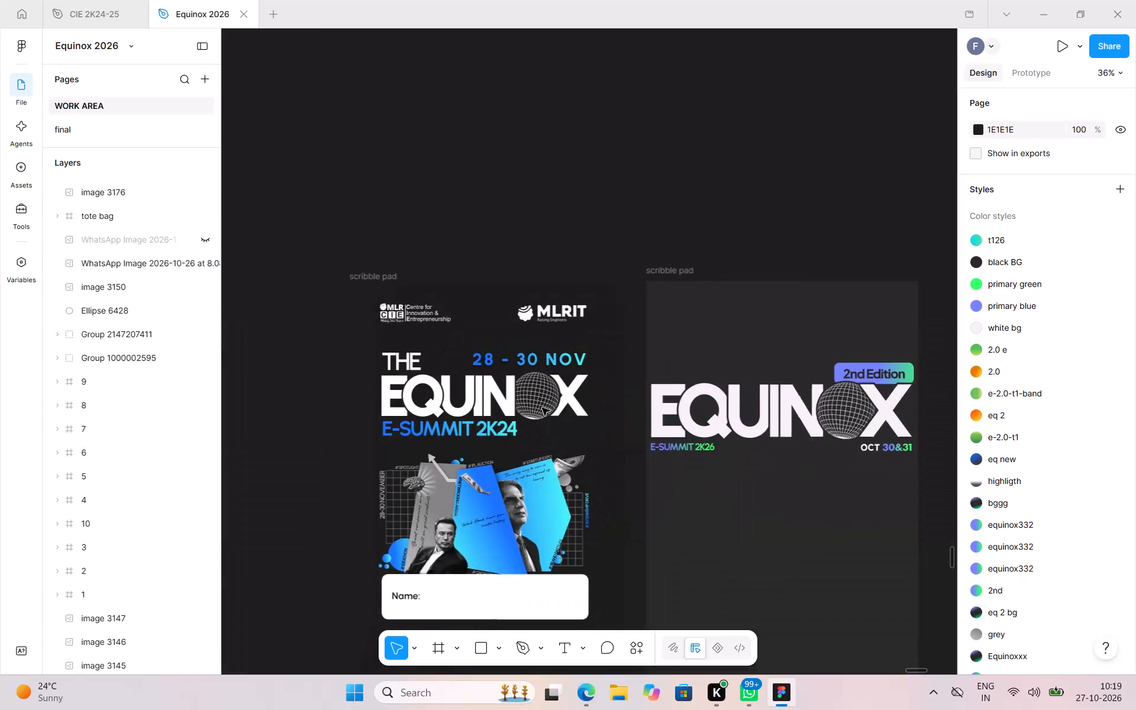
Scale the EQUINOX title group in the otherwise empty scribble pad to about 940 × 320 and centre it horizontally in the frame.
click(657, 403)
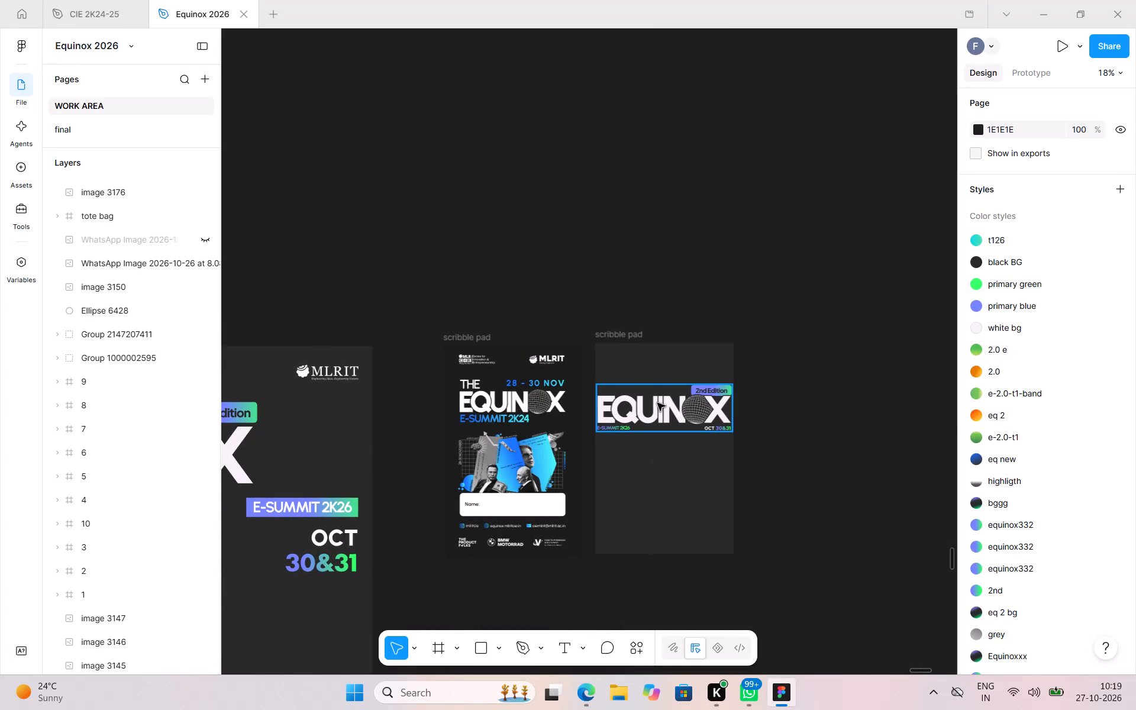
key(k)
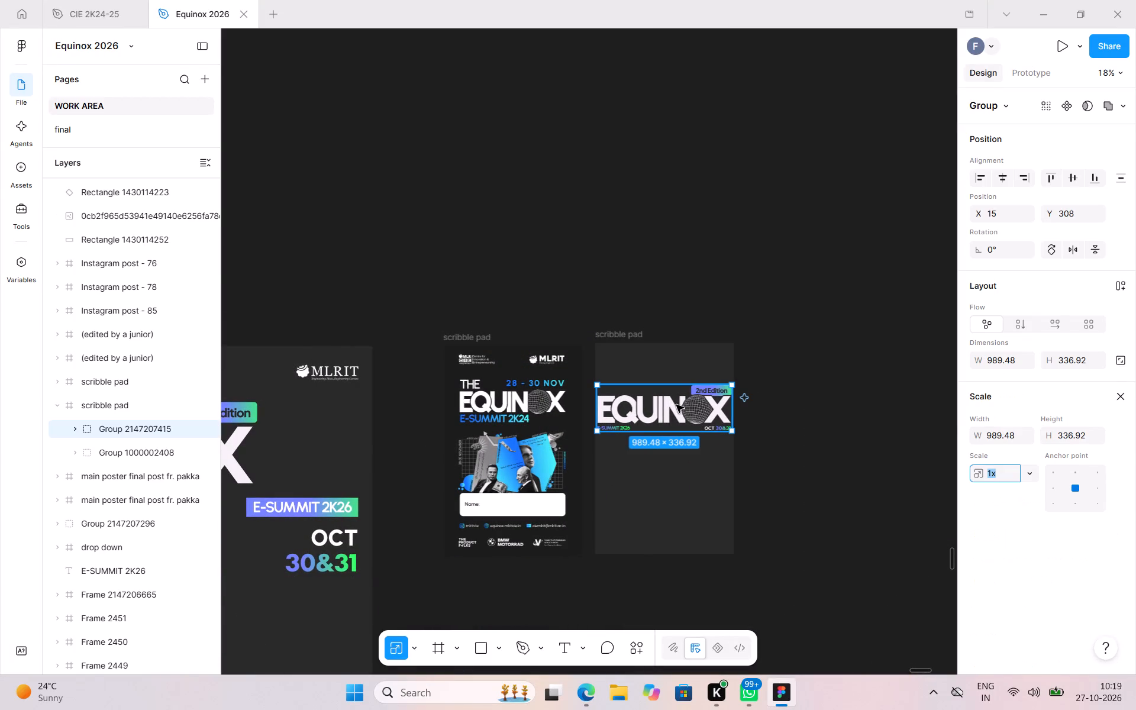
drag(730, 420, 717, 413)
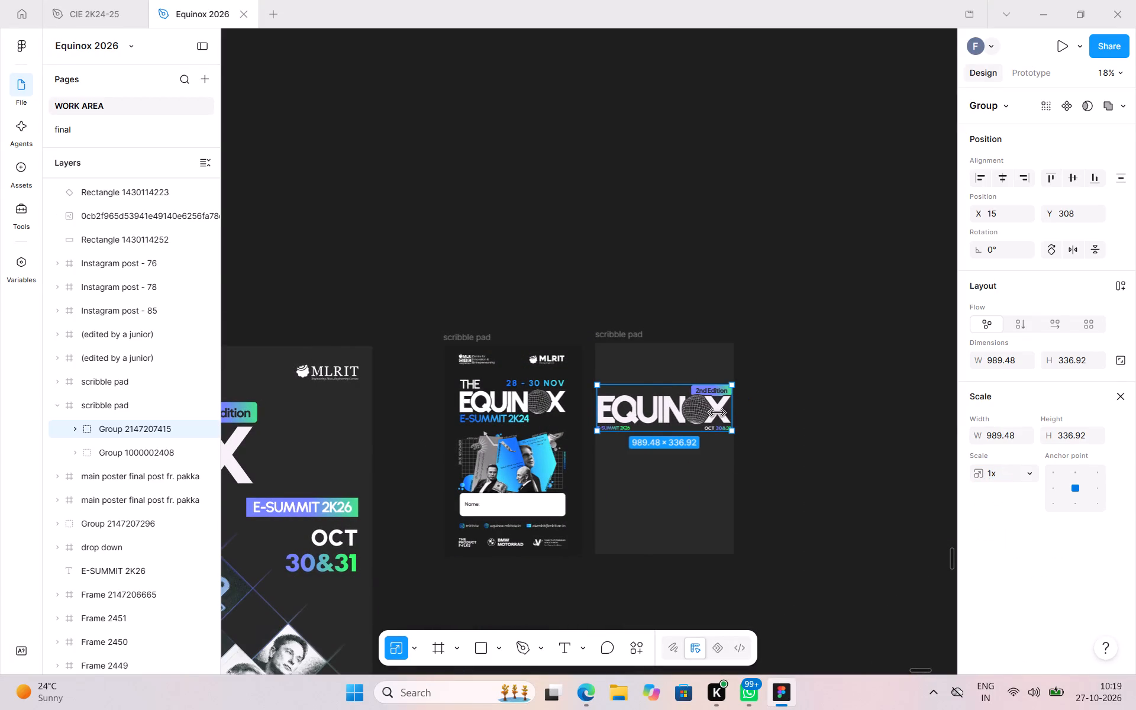
drag(717, 413, 702, 406)
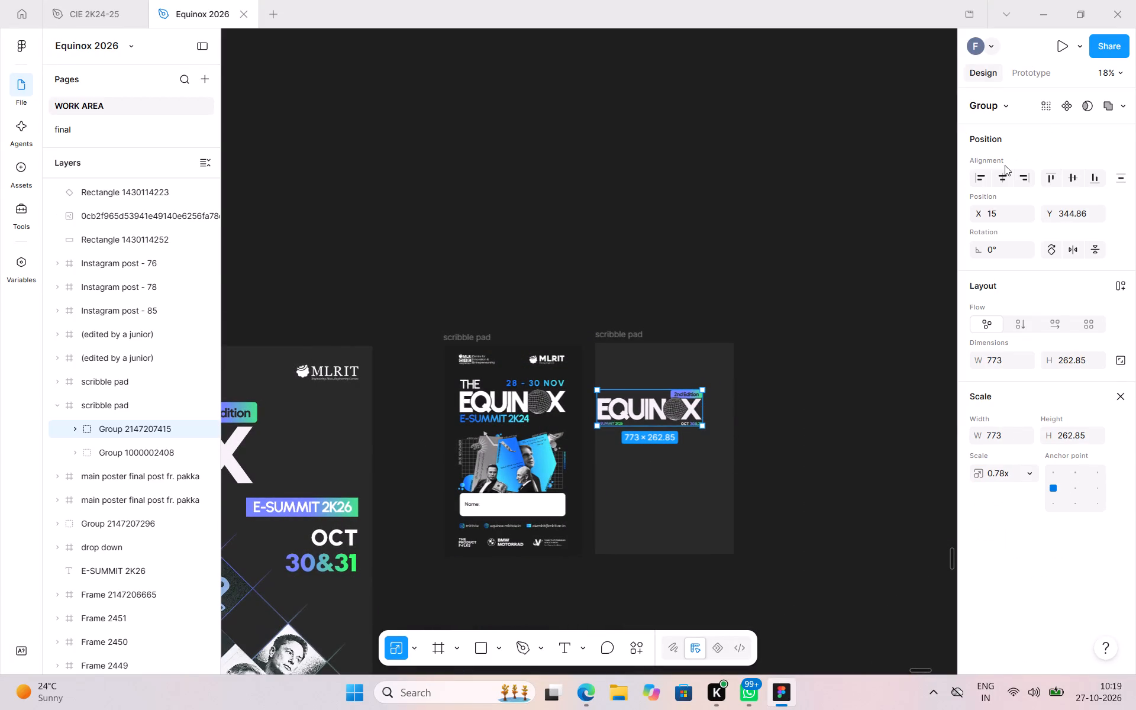
click(995, 178)
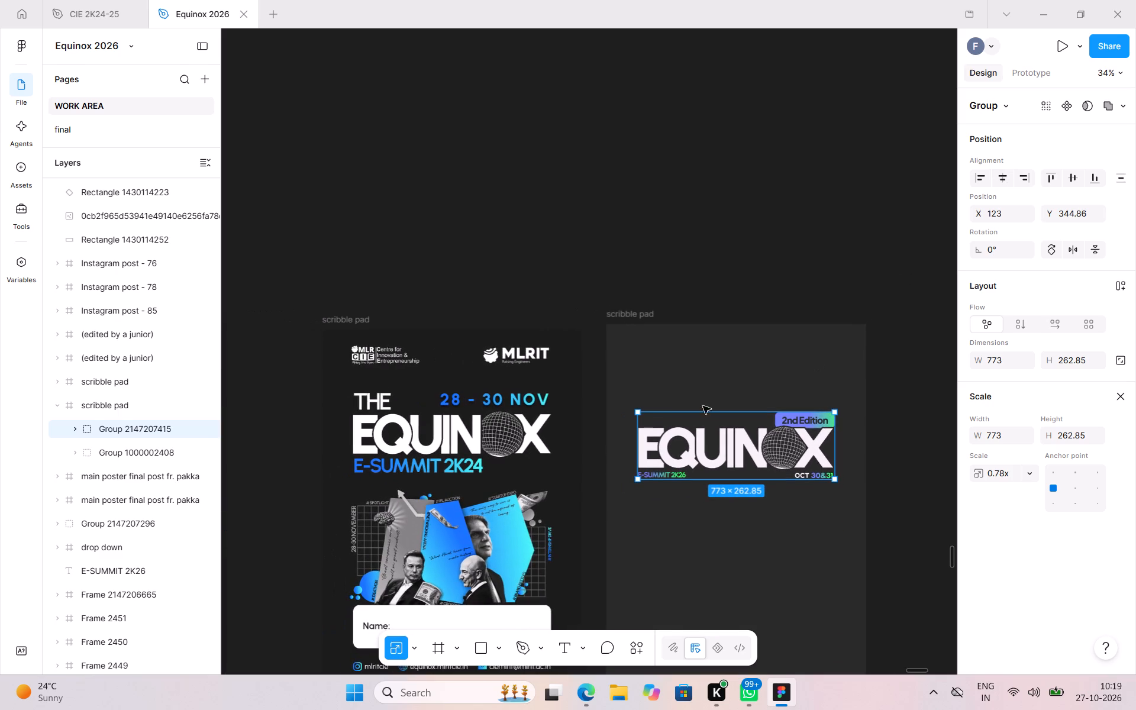
drag(640, 411, 637, 406)
drag(637, 406, 631, 403)
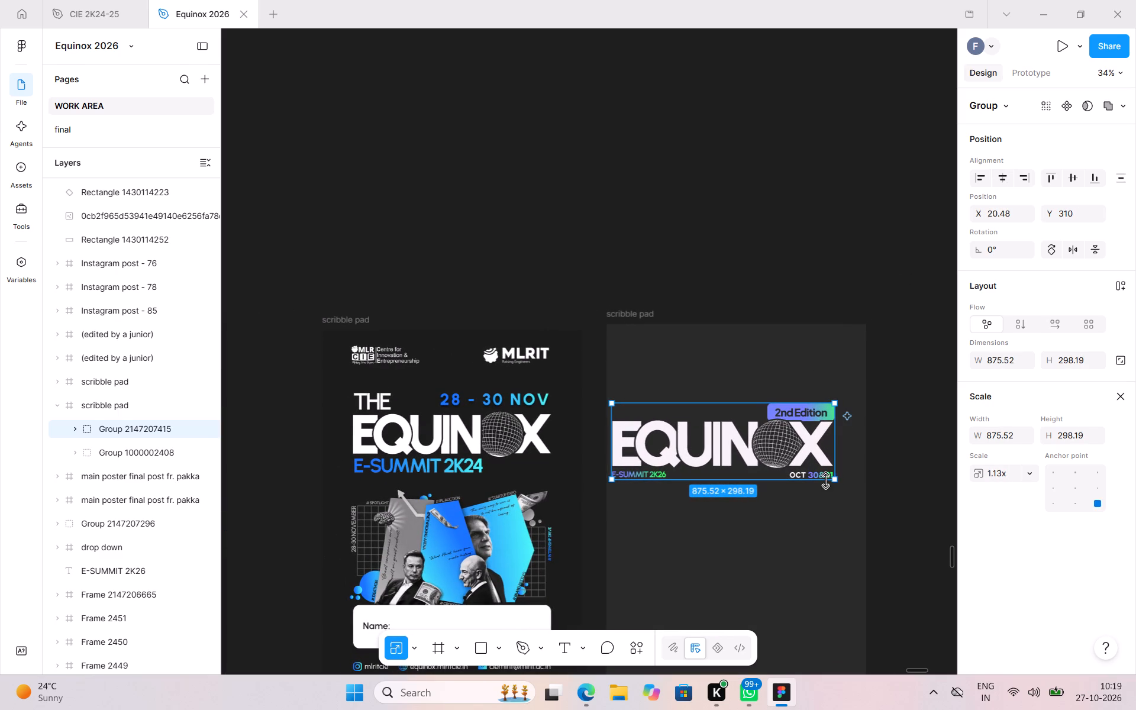
click(838, 485)
drag(829, 480, 834, 485)
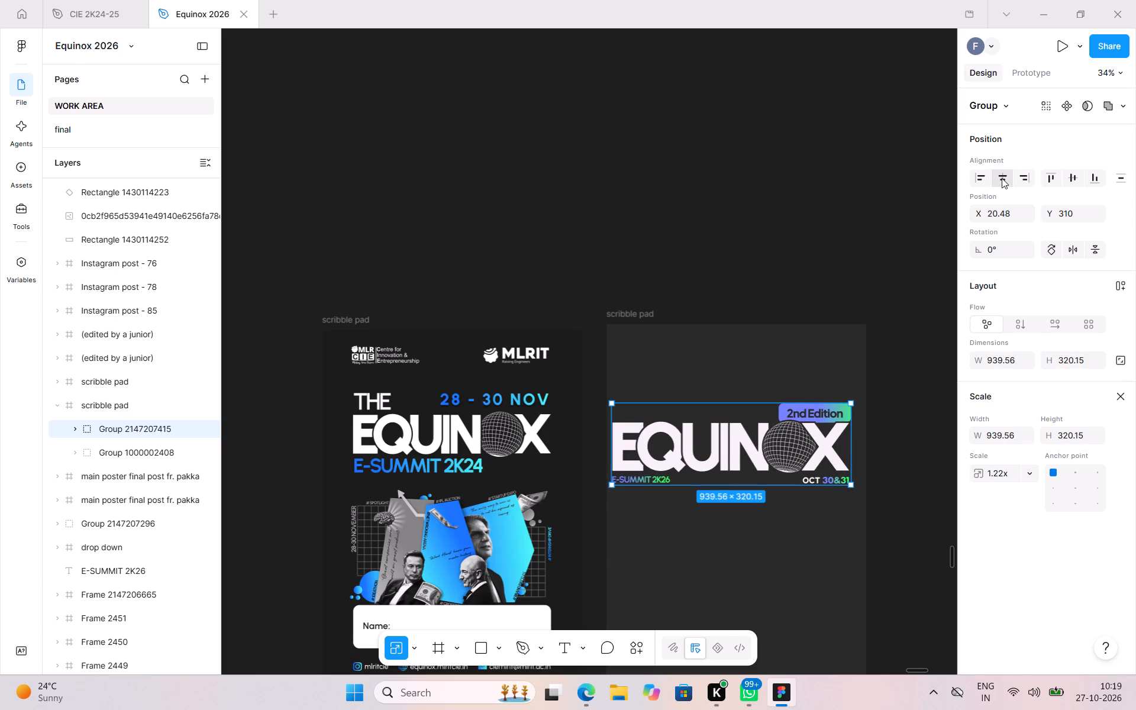
click(1002, 178)
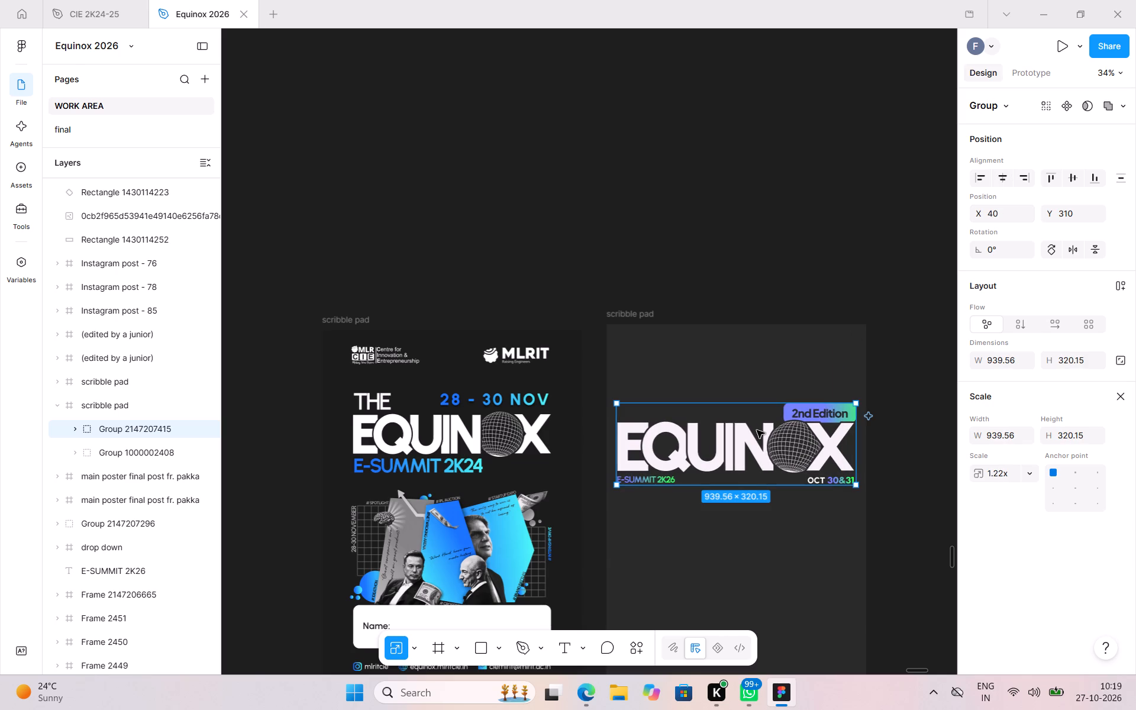
Nudge the EQUINOX title group upward in its frame to Y 302.
key(Up)
key(Up)
key(Up)
key(Up)
key(Up)
key(Up)
key(Up)
key(Up)
Duplicate the "THE" lettering from the main poster and place the copy above EQUINOX in the 2K26 scribble pad.
scroll(757, 430, down, 1)
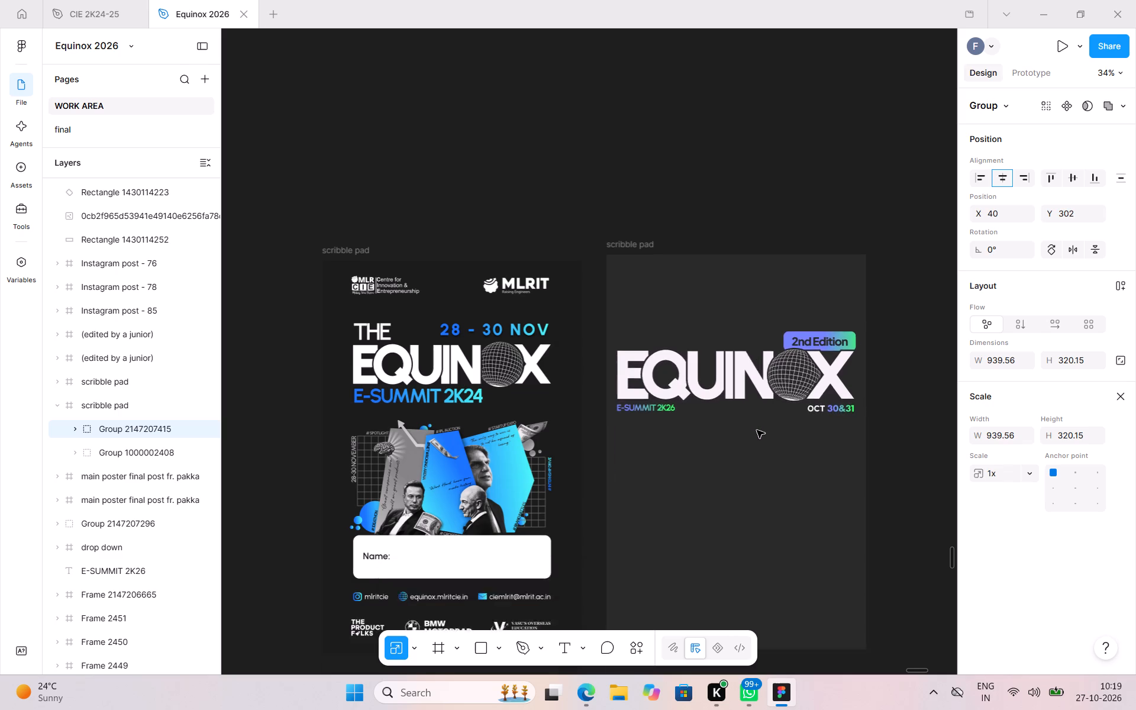
scroll(757, 430, down, 1)
scroll(757, 430, up, 1)
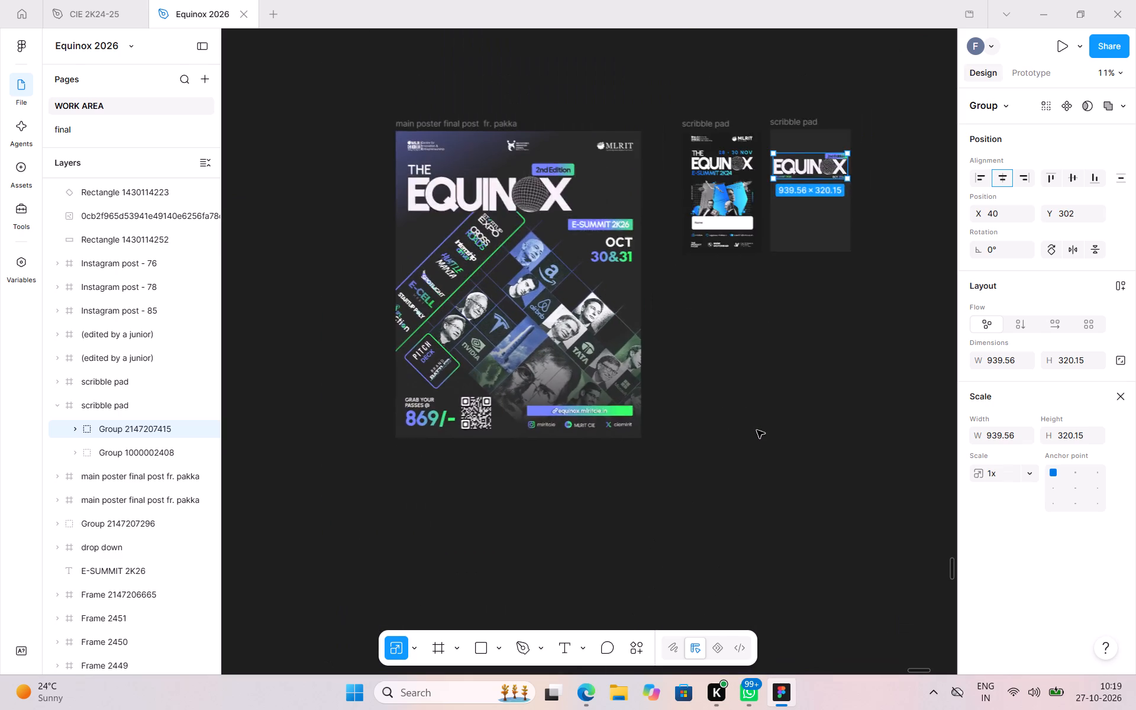
click(400, 238)
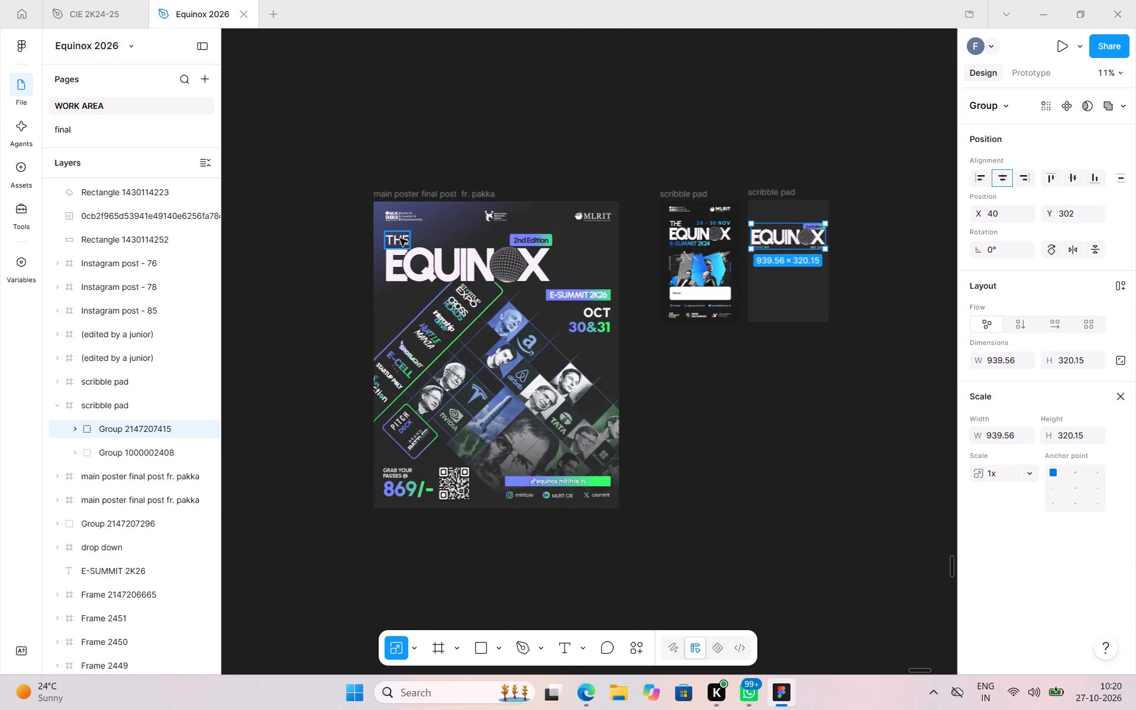
key(ctrl+c)
key(ctrl+v)
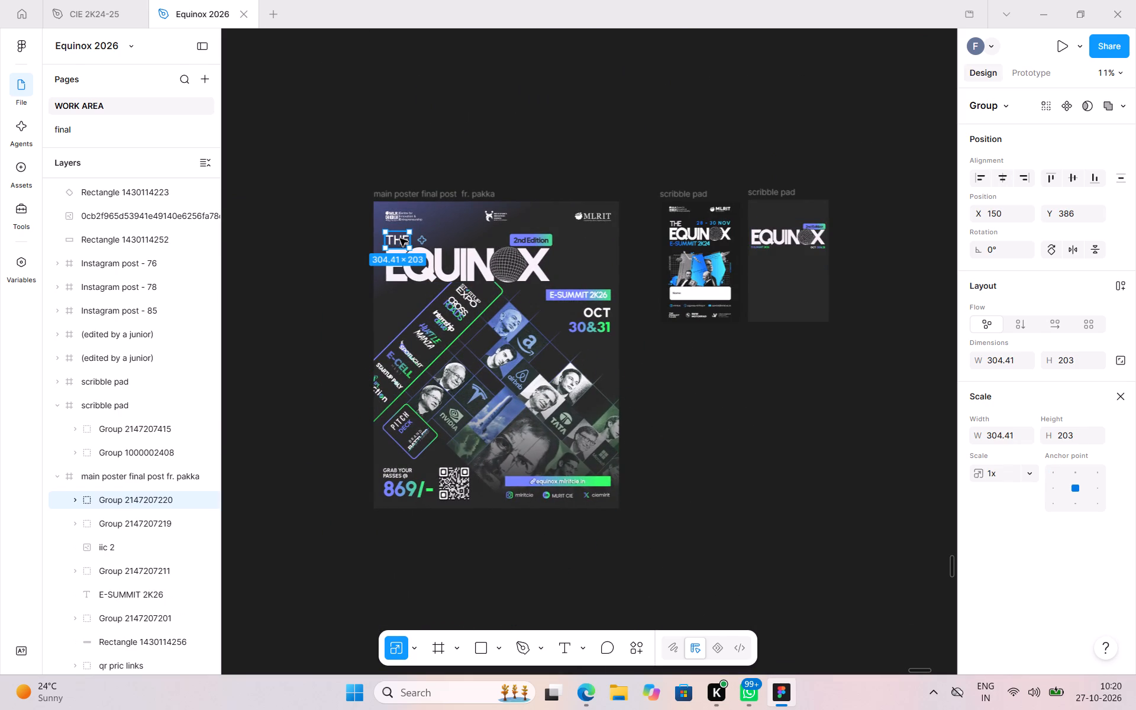
drag(401, 240, 764, 224)
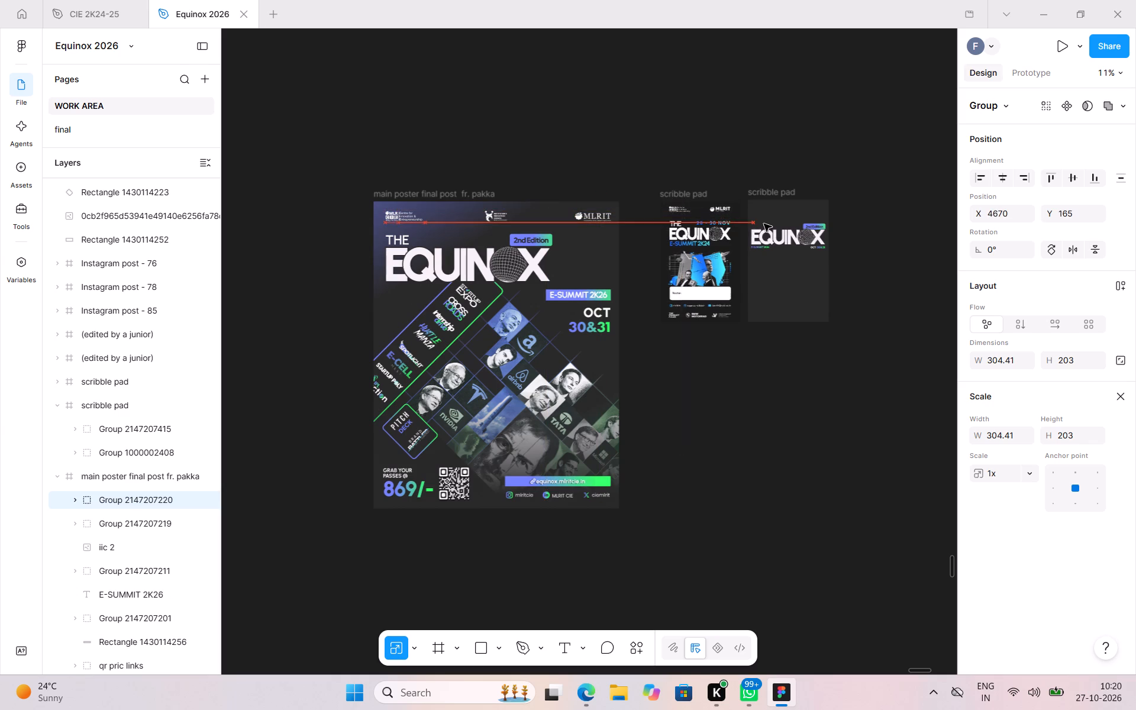
drag(764, 224, 769, 222)
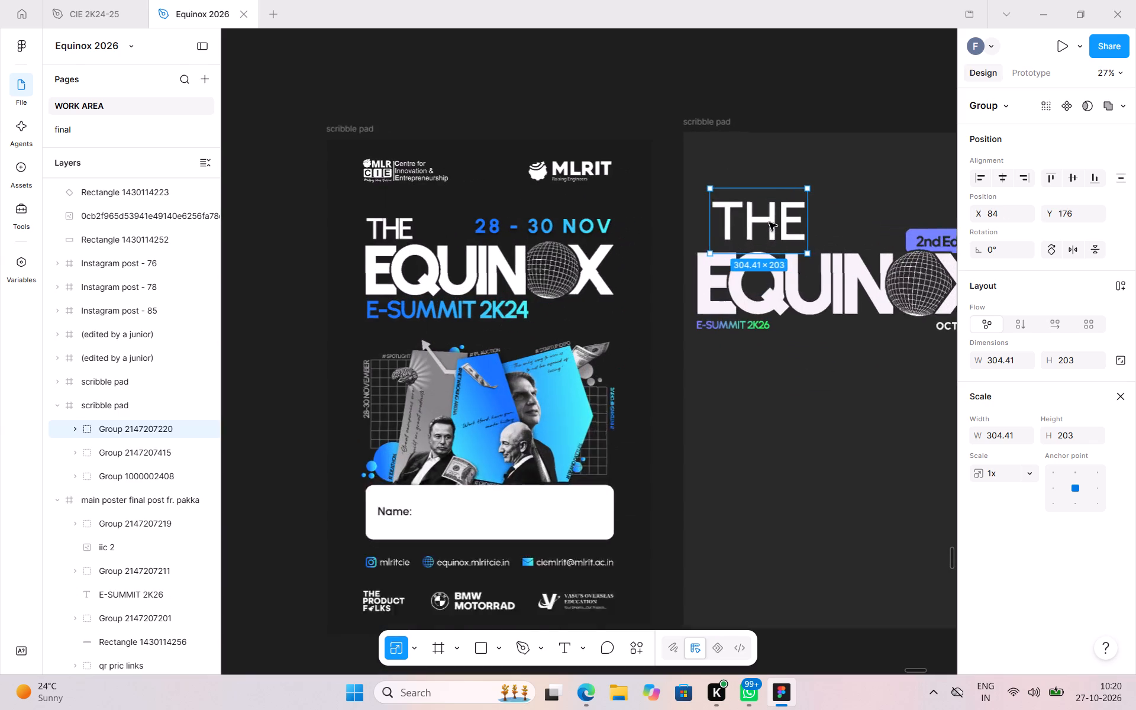
Scale the copied "THE" lettering down to about 189 × 126.
drag(814, 260, 766, 242)
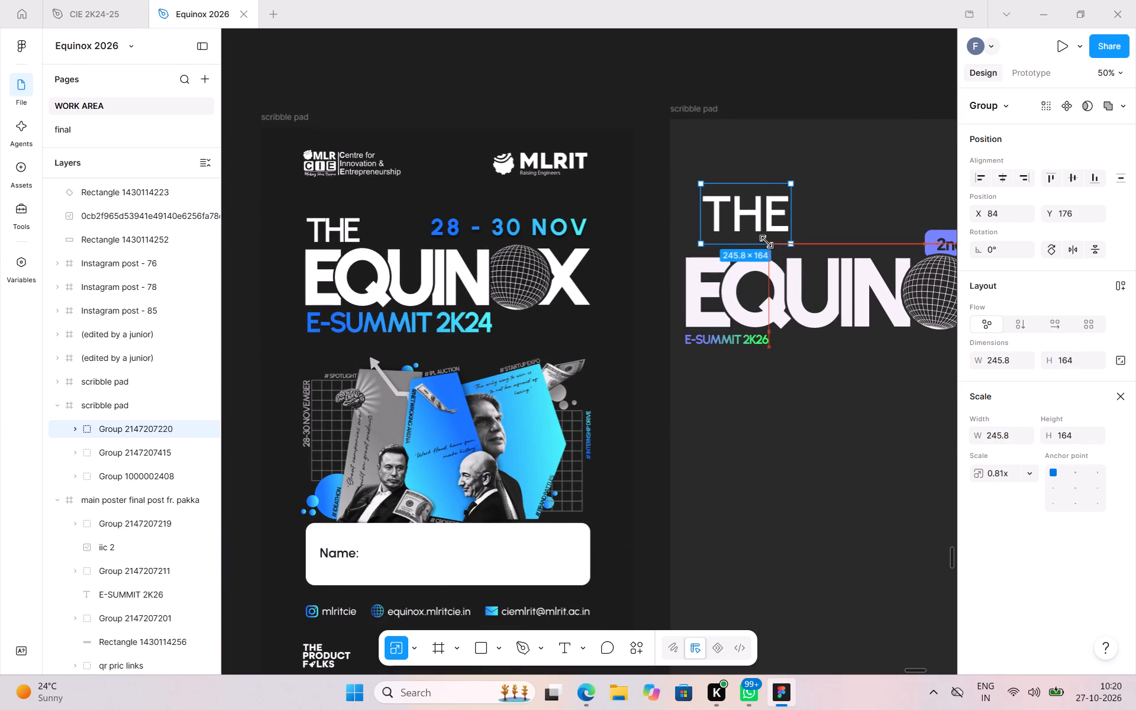
drag(766, 242, 738, 231)
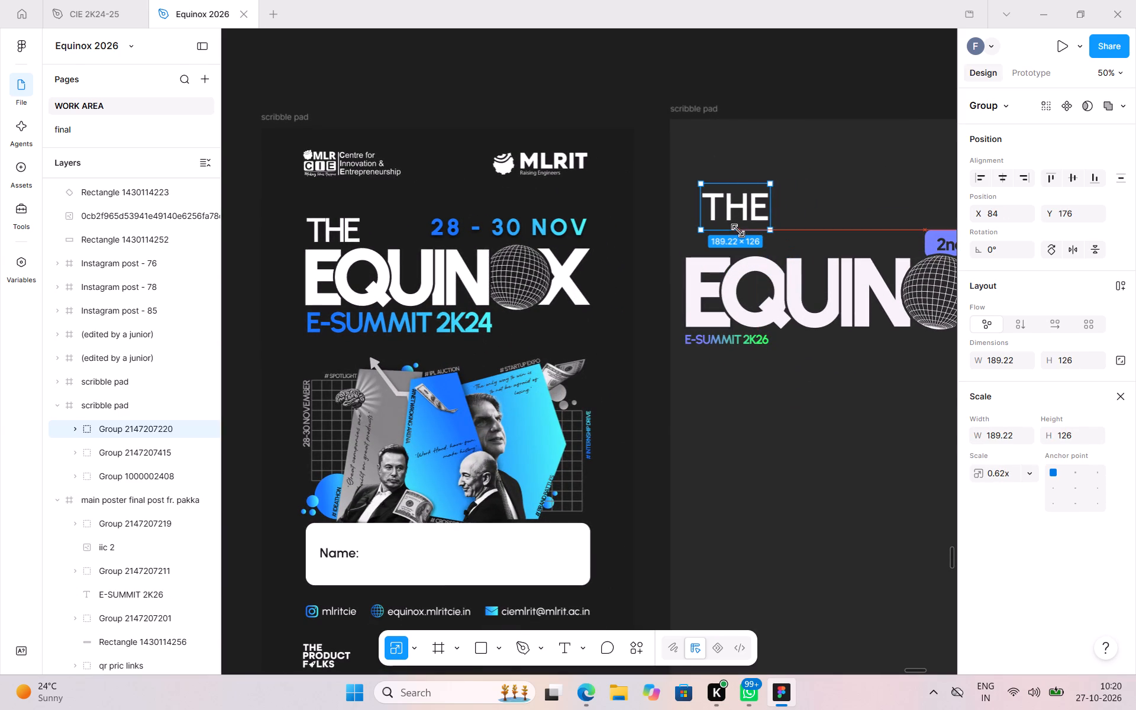
drag(738, 231, 728, 227)
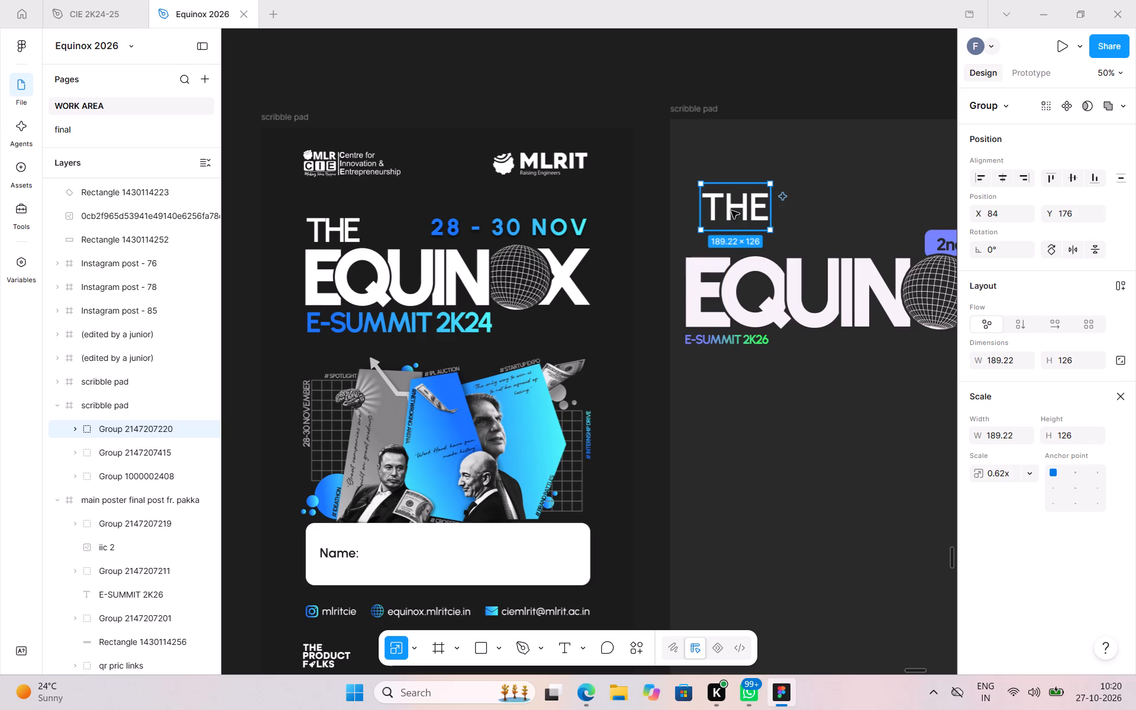
Position "THE" just above the start of EQUINOX, aligned with its left edge, at X 38, Y 252.
drag(731, 211, 715, 235)
click(778, 557)
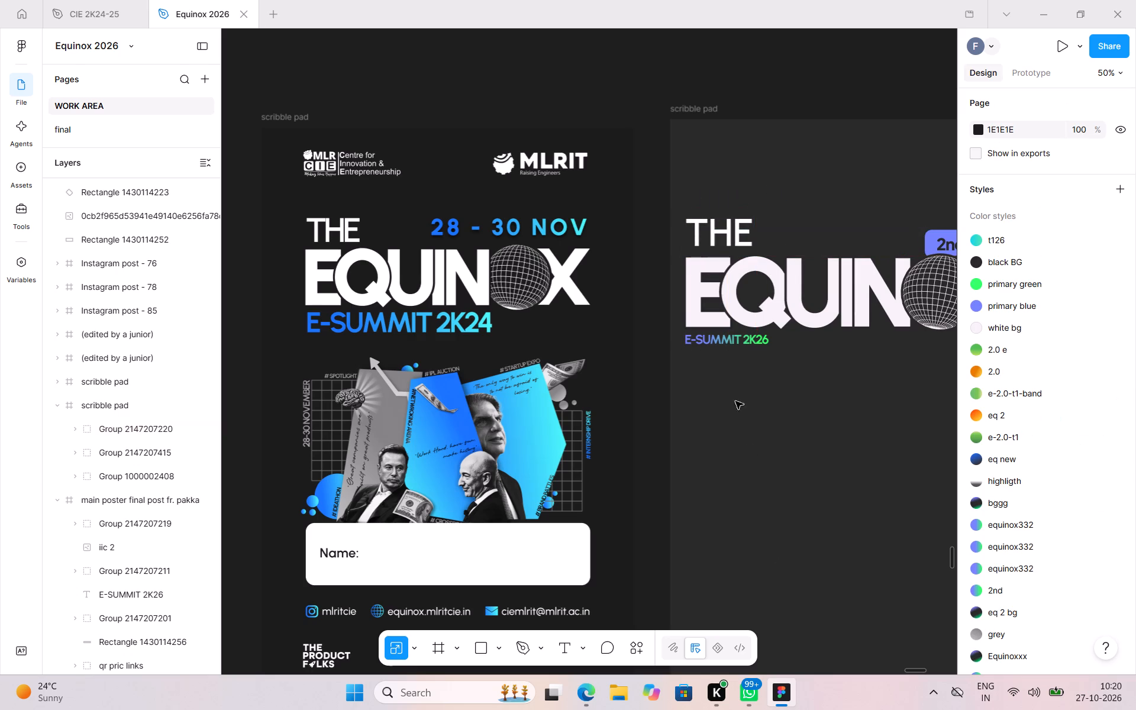
click(723, 235)
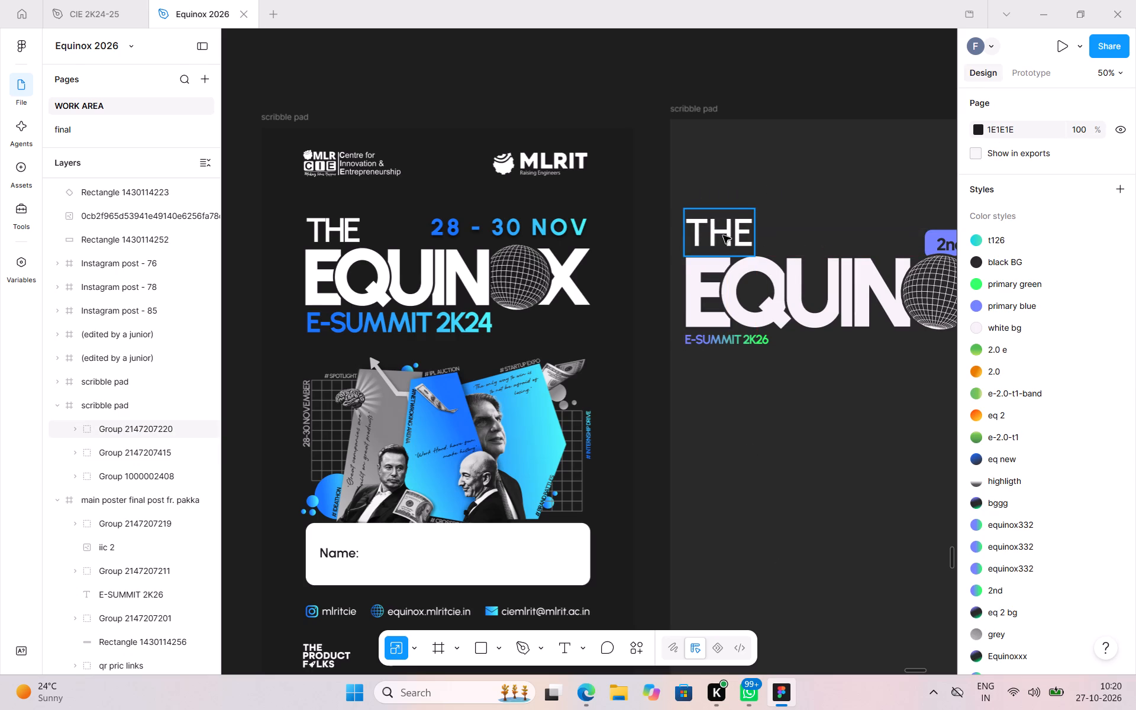
key(Down)
key(Down)
key(Left)
key(Left)
key(Down)
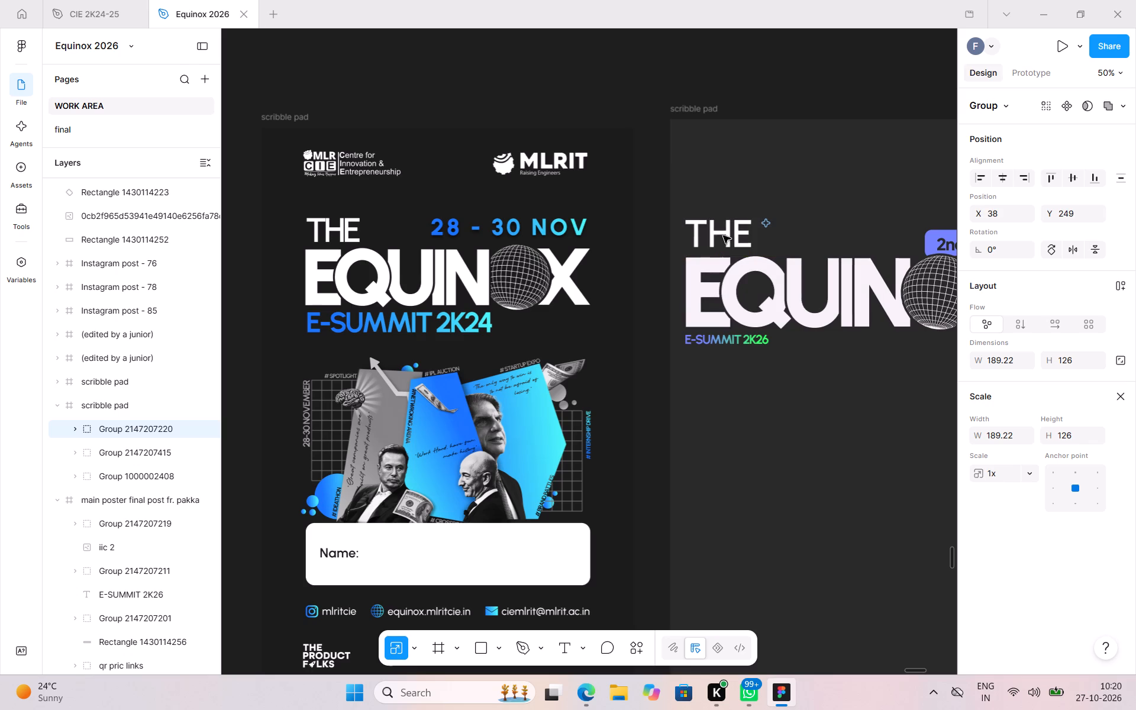
key(Down)
key(Down)
key(Down)
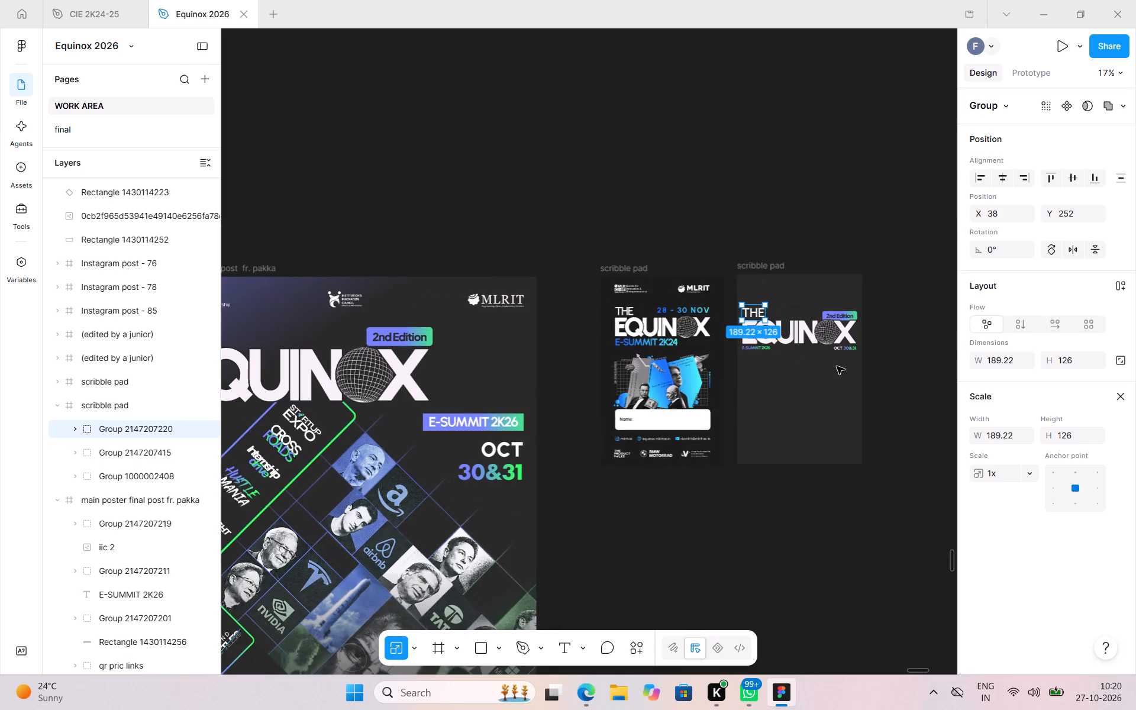
click(837, 366)
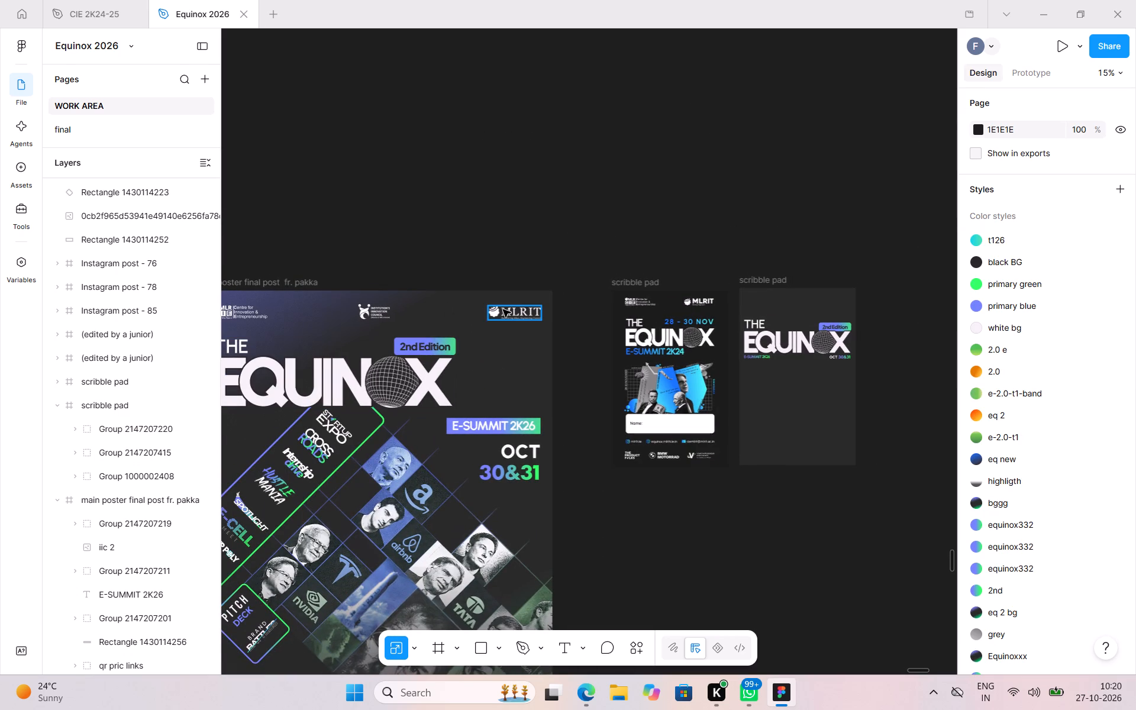
Duplicate the main poster's three header logos together and place the copies on the empty canvas above the poster.
click(503, 309)
shift+click(366, 319)
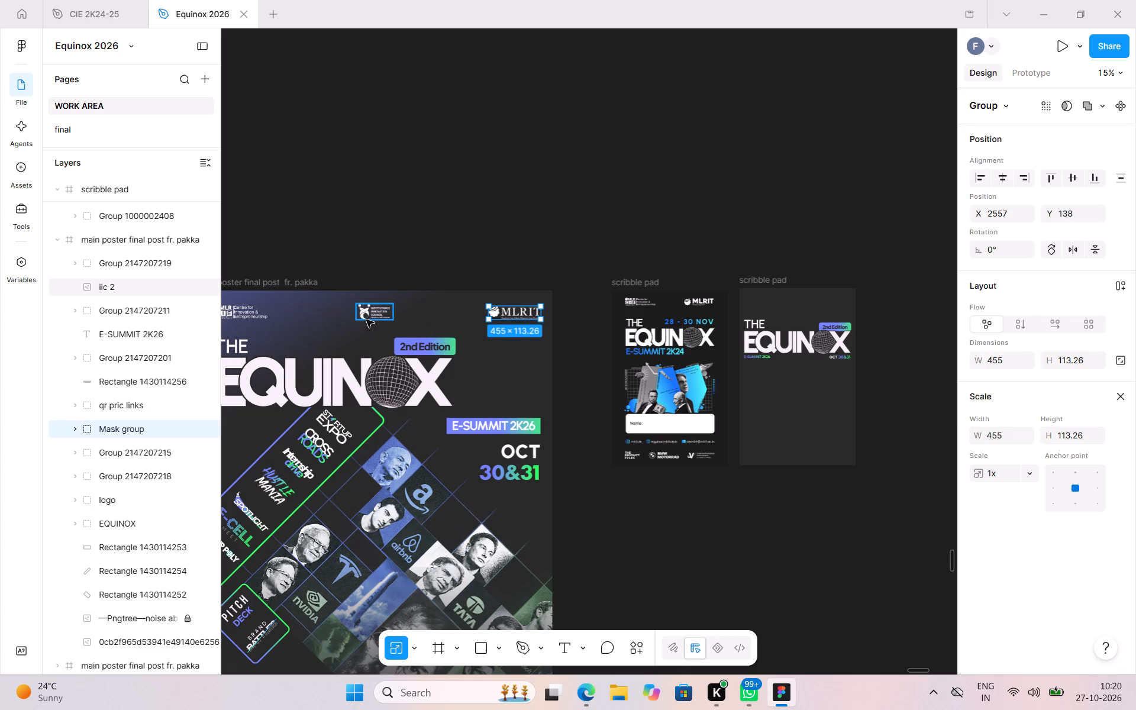
shift+click(235, 312)
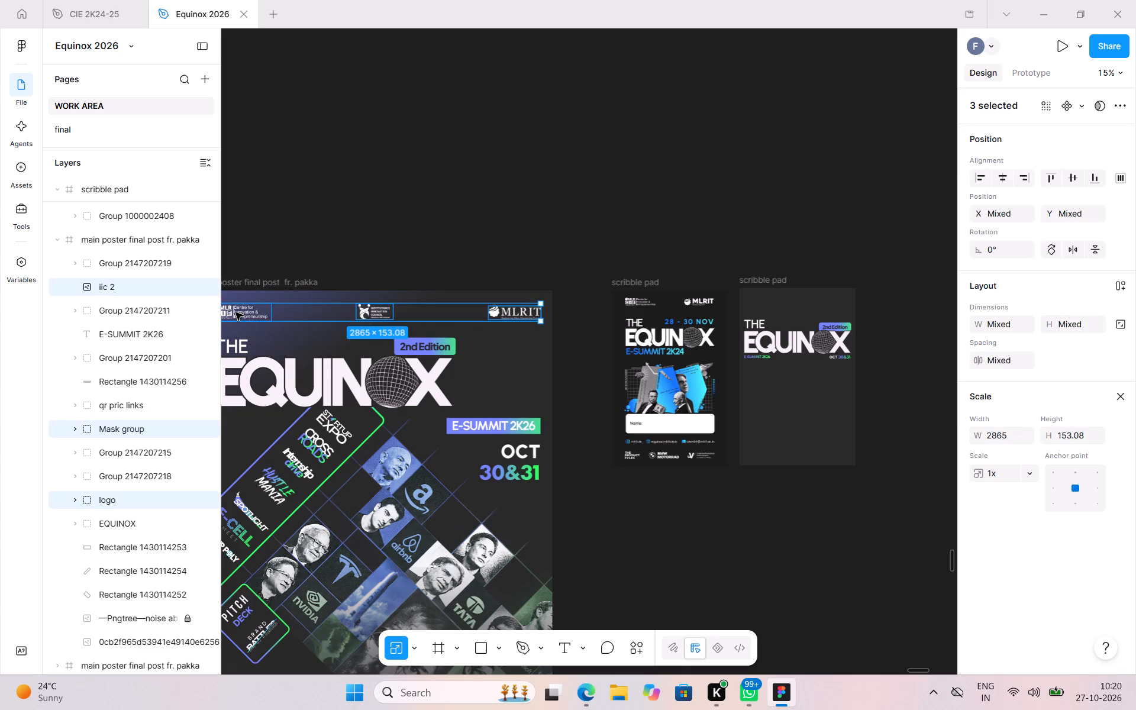
key(ctrl+c)
key(ctrl+v)
drag(235, 312, 314, 174)
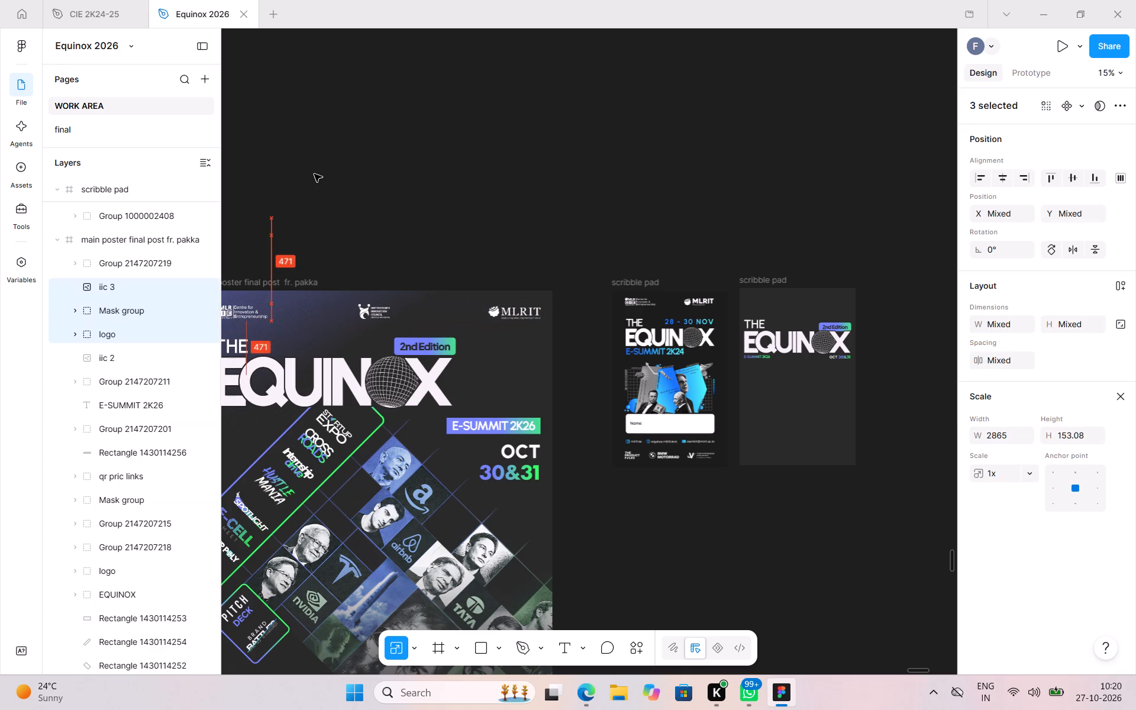
drag(314, 174, 325, 152)
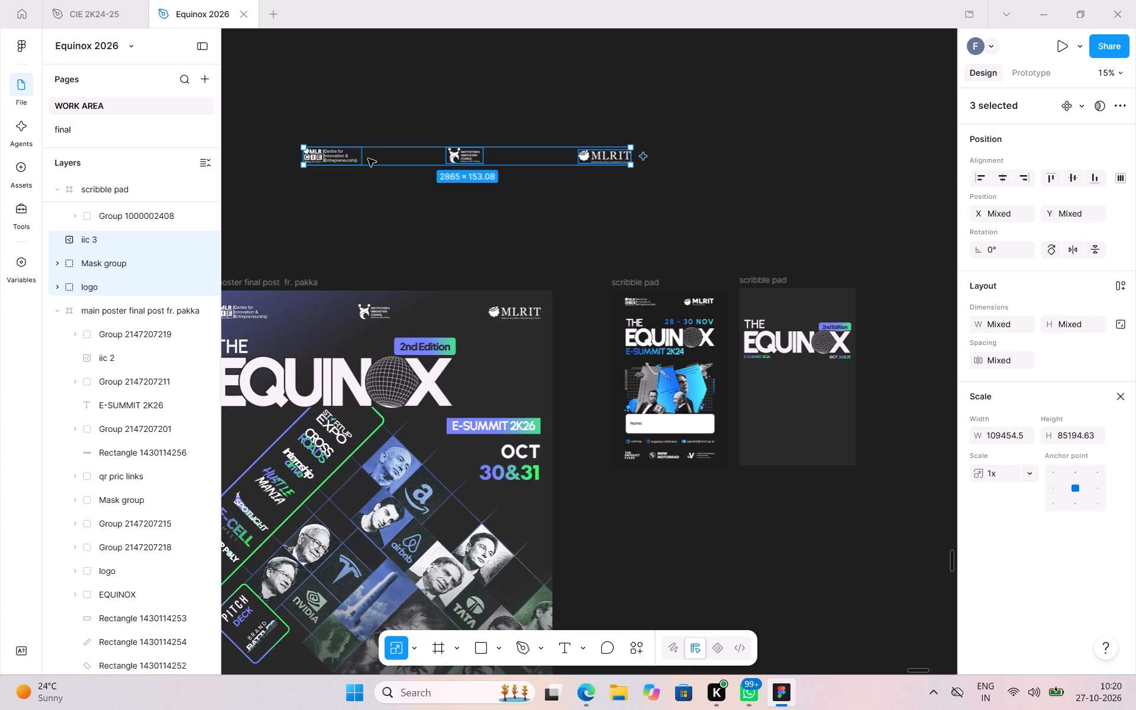
Scale the three copied logos together down to about 1371 × 73.
key(k)
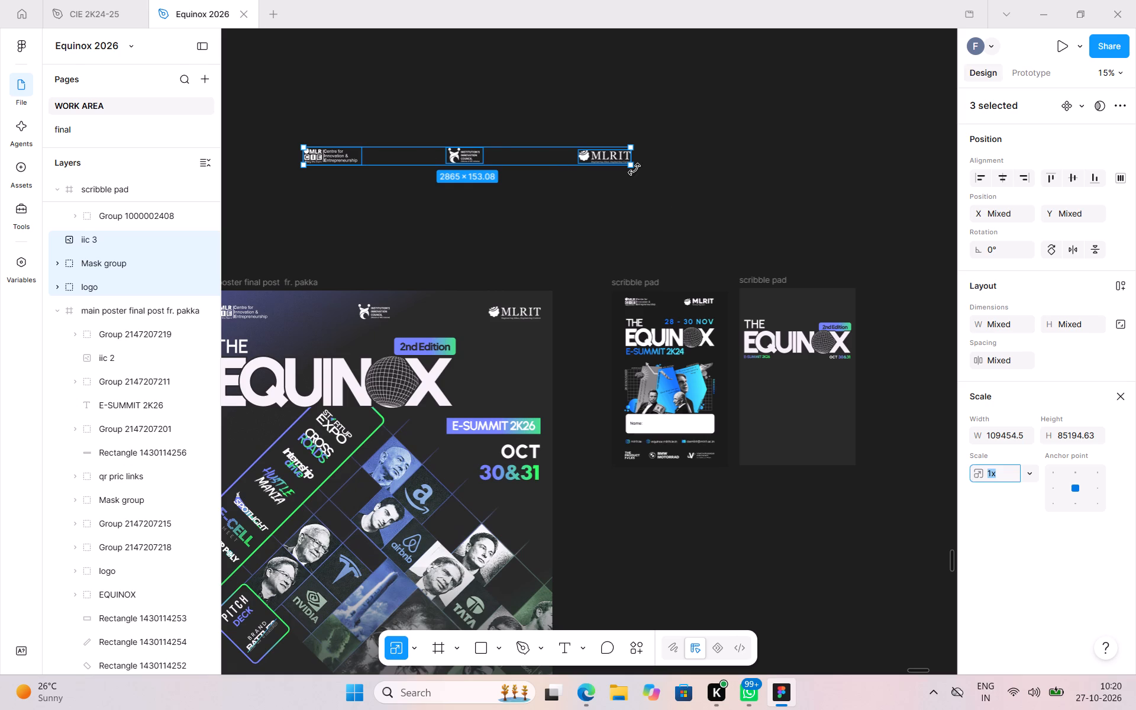
drag(632, 167, 530, 138)
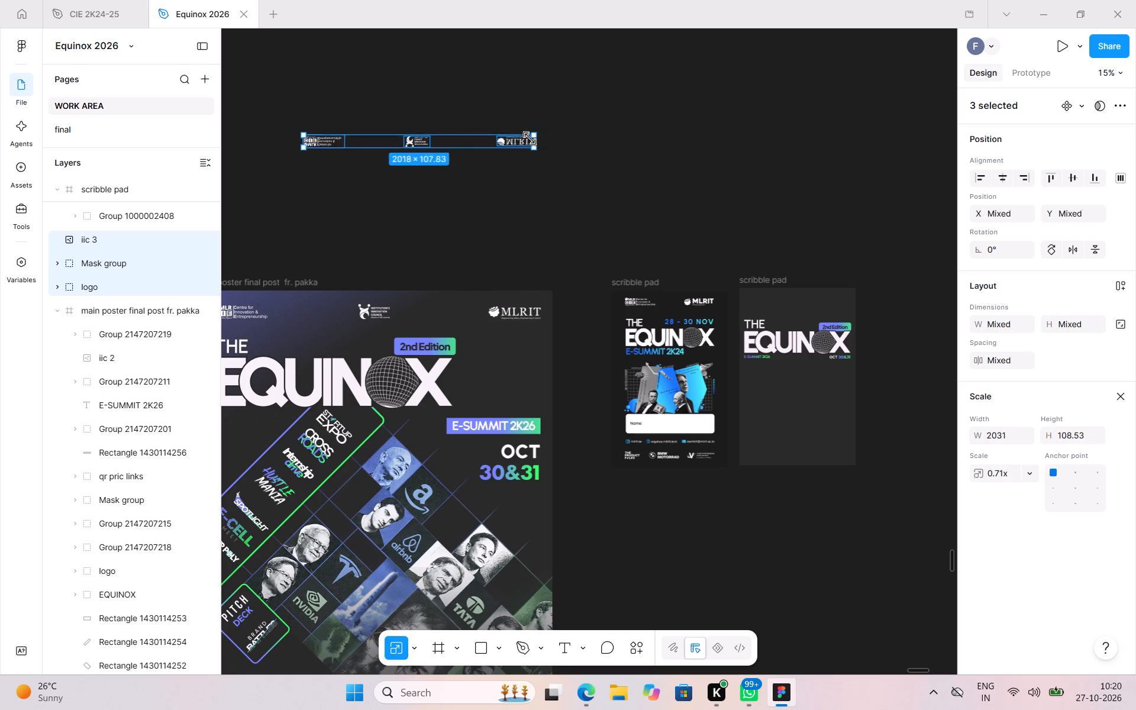
drag(530, 138, 477, 156)
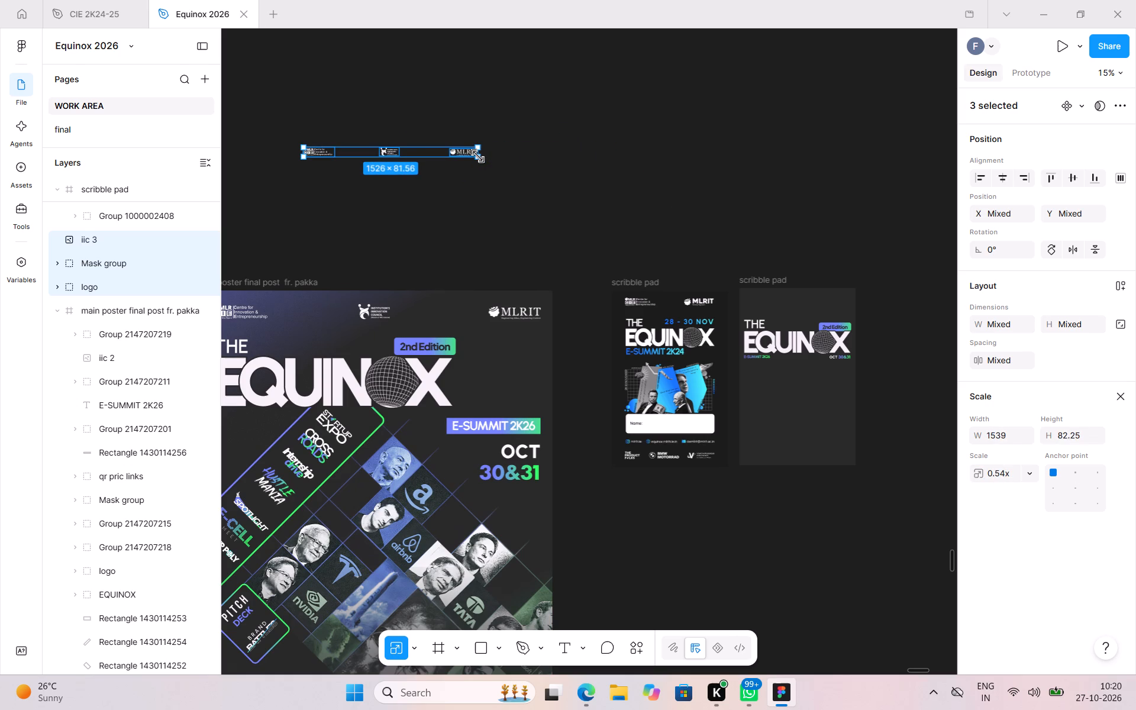
drag(477, 156, 460, 156)
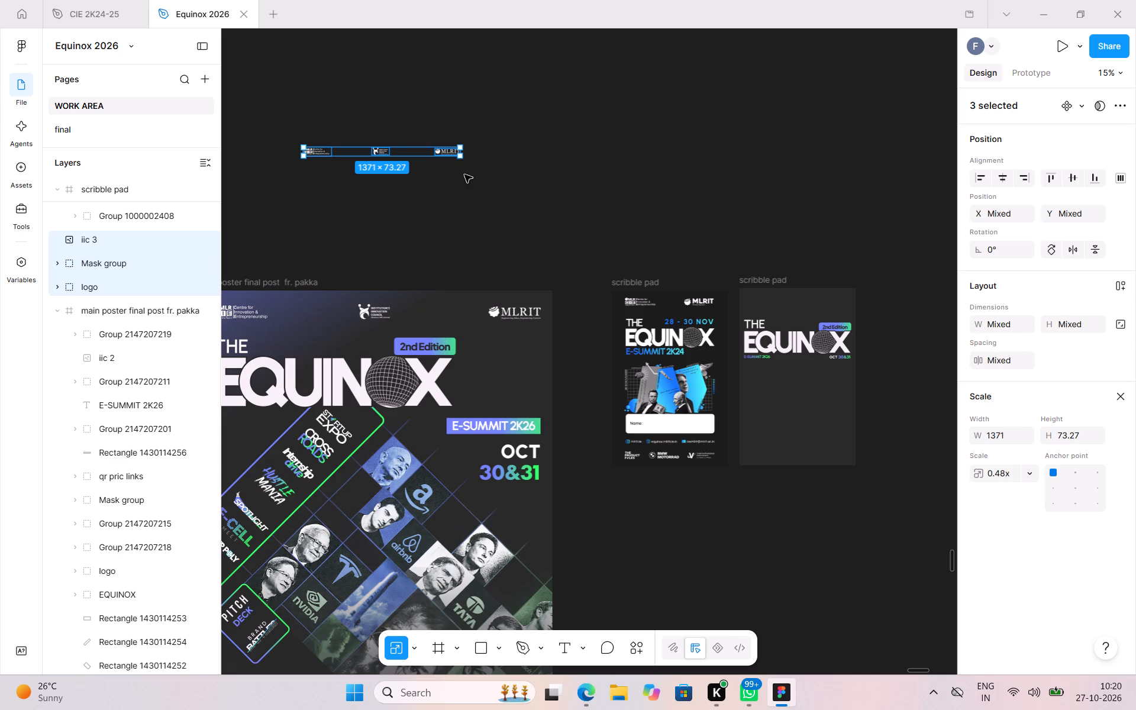
click(464, 175)
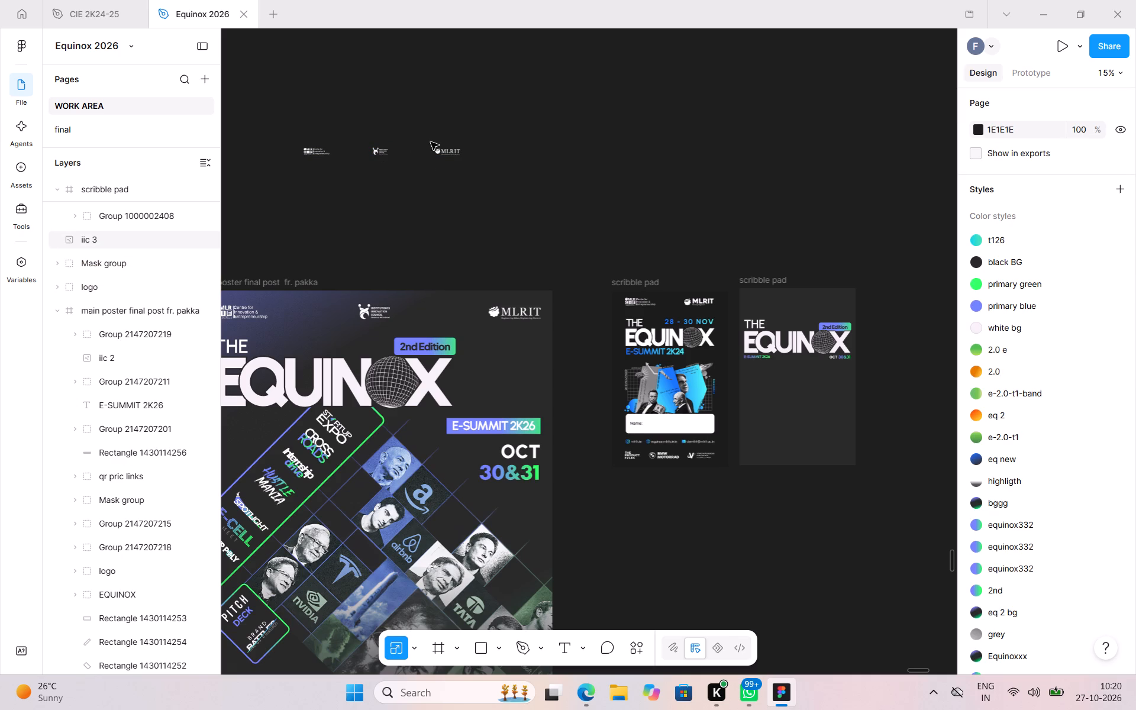
Group the three scaled logo copies and move the group to the empty canvas above the scribble pad frames.
click(447, 147)
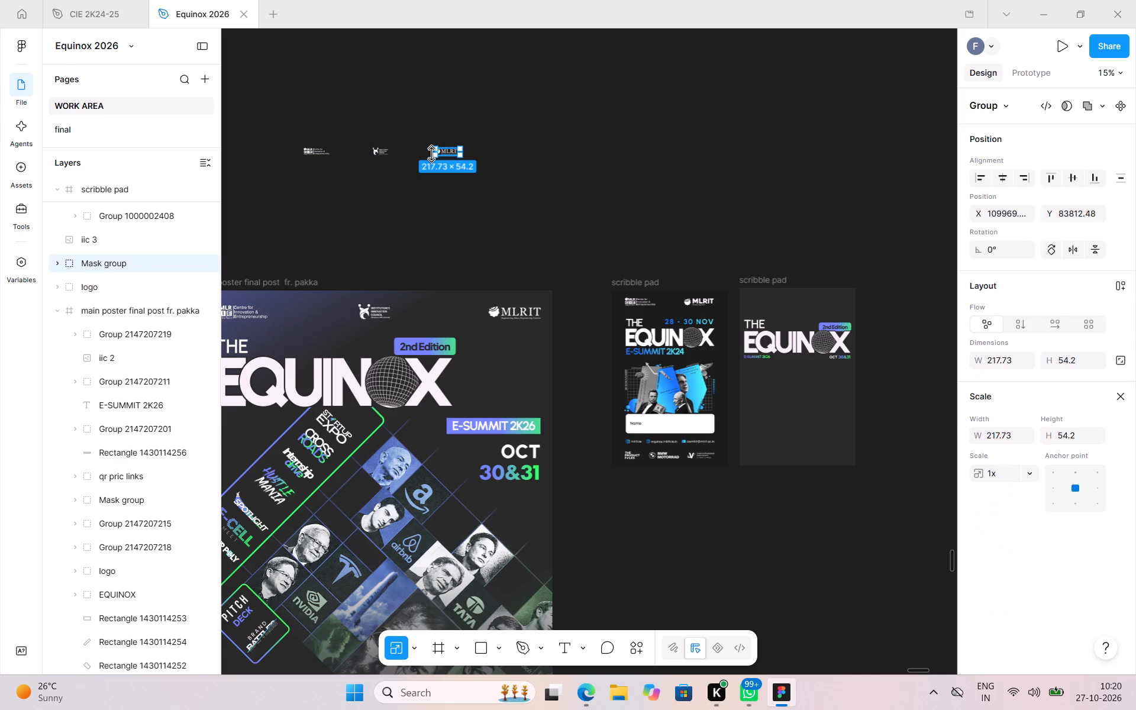
shift+click(384, 150)
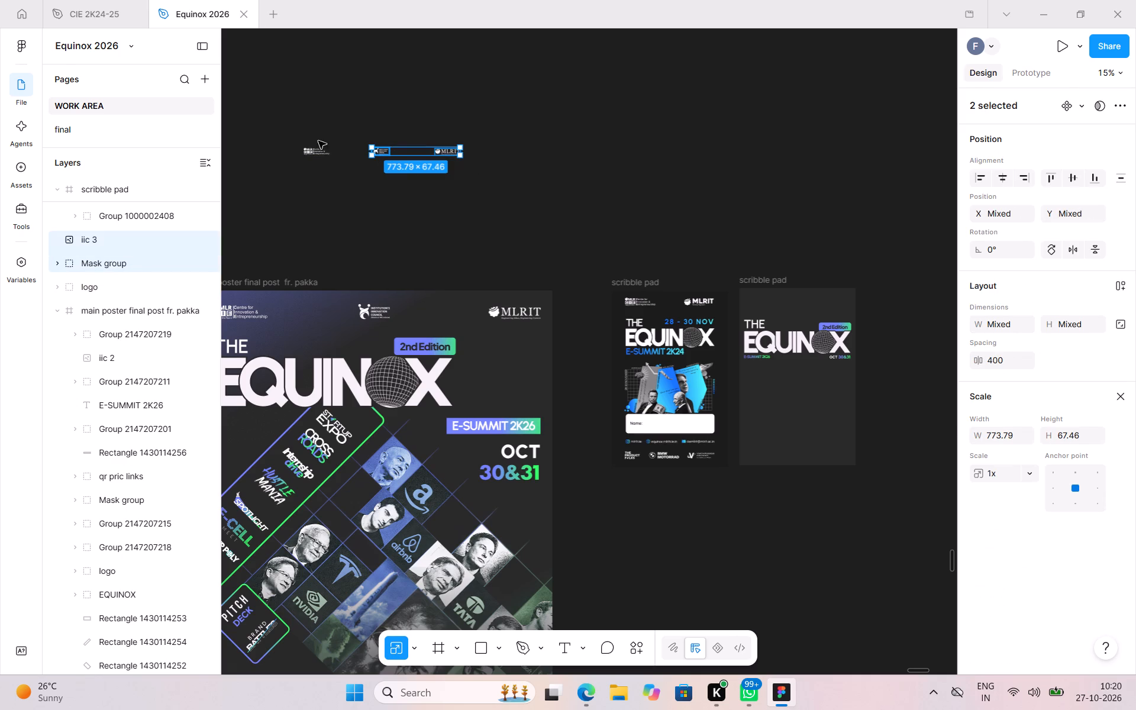
shift+click(309, 151)
key(ctrl+g)
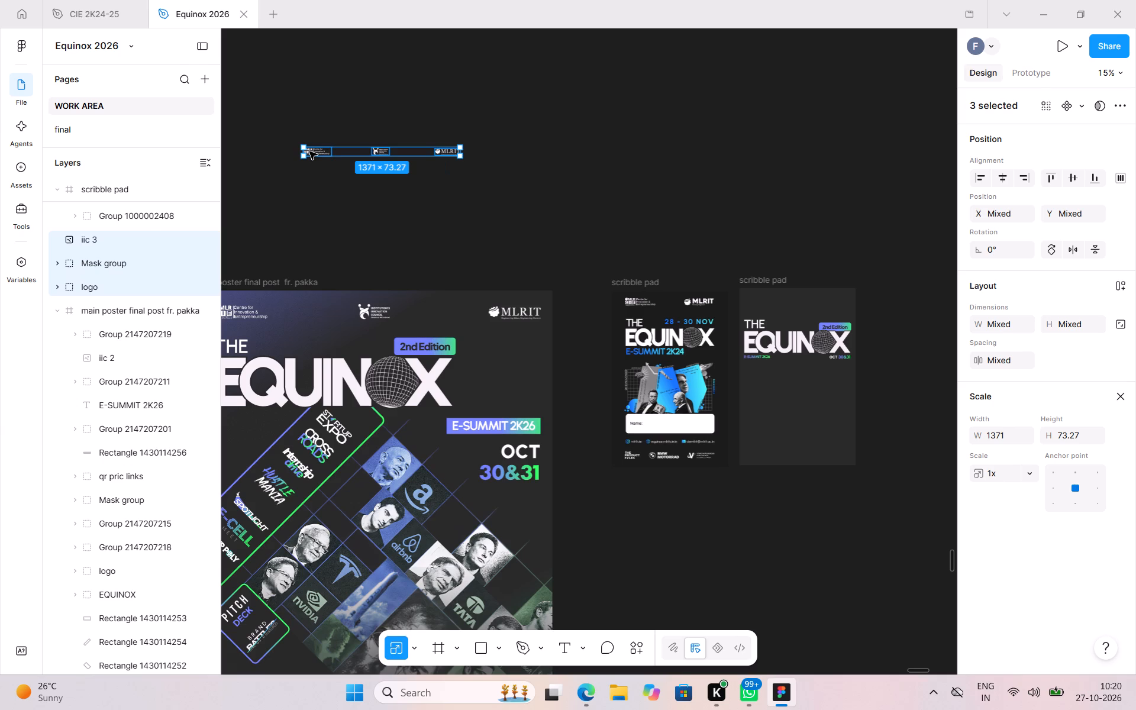
drag(327, 153, 688, 266)
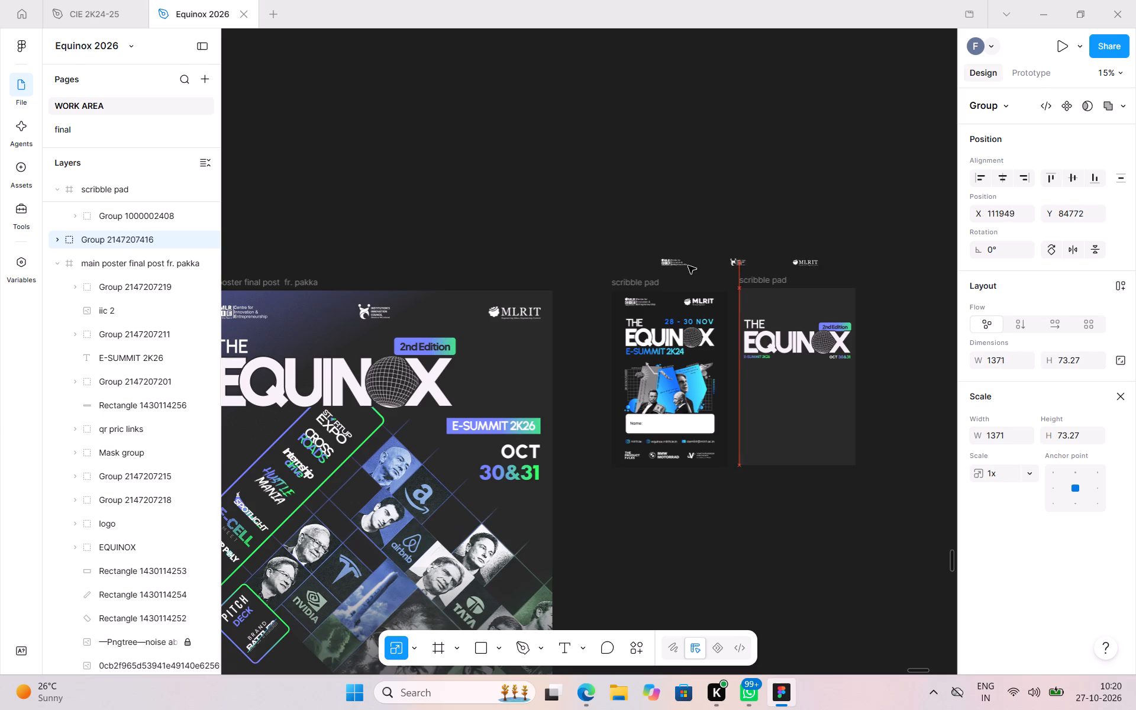
drag(688, 266, 714, 254)
Scale the logo group down to about 1035 × 55.
key(k)
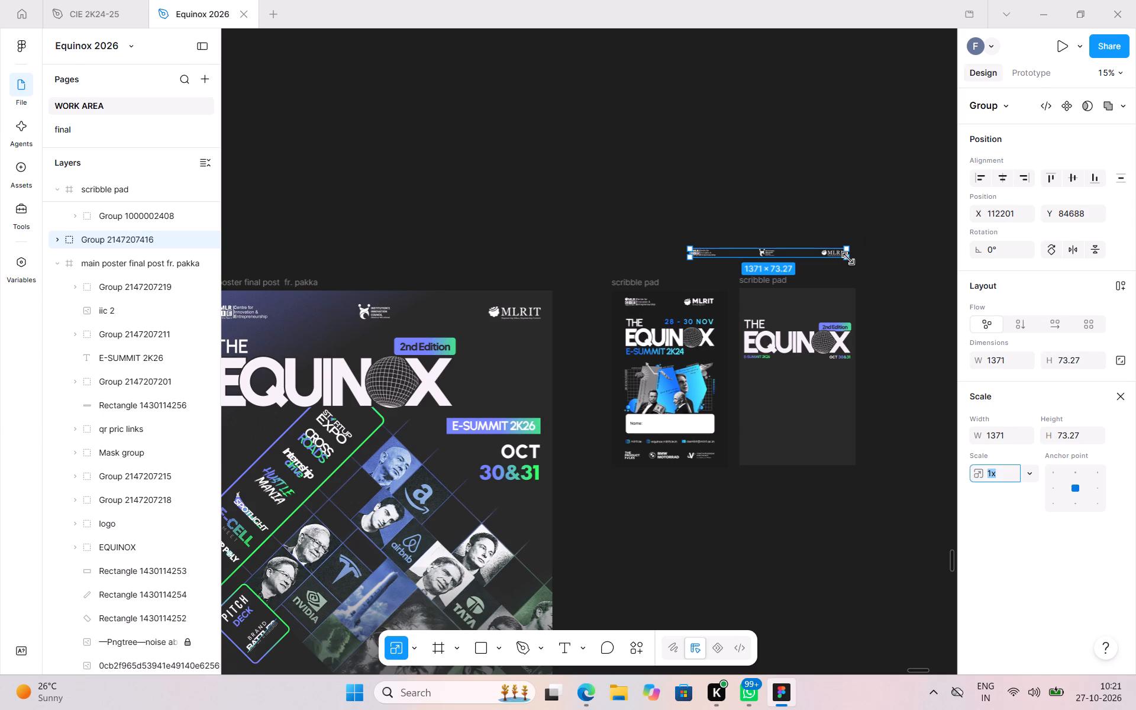
drag(848, 259, 810, 249)
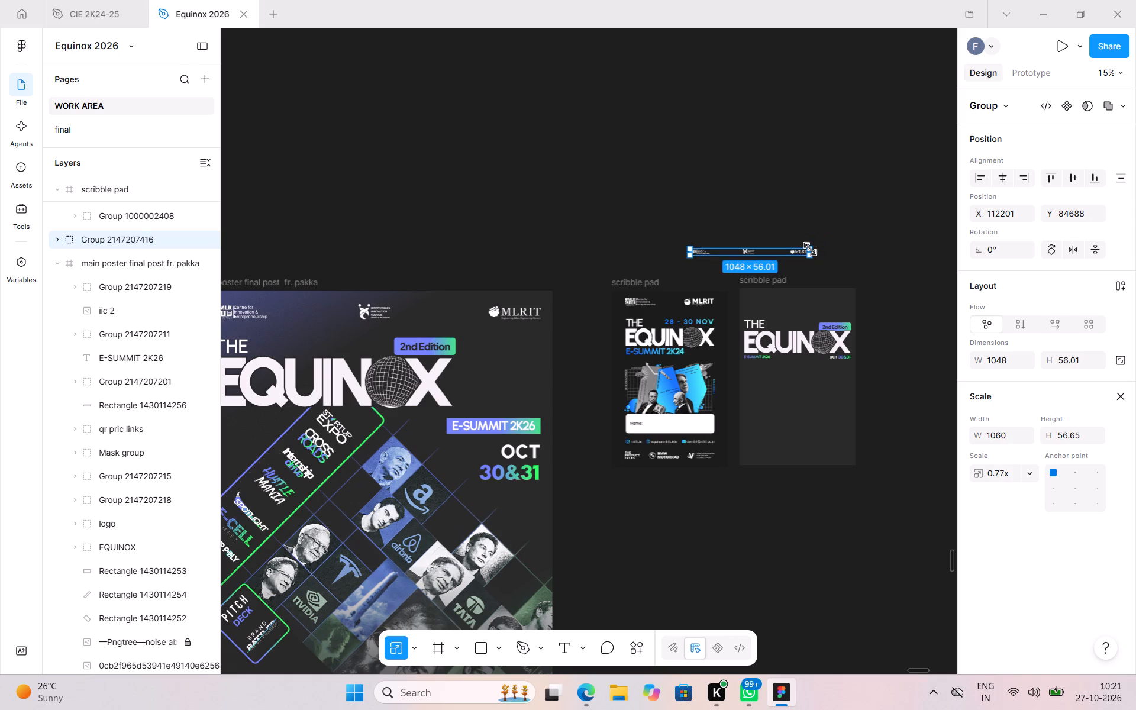
drag(810, 249, 808, 250)
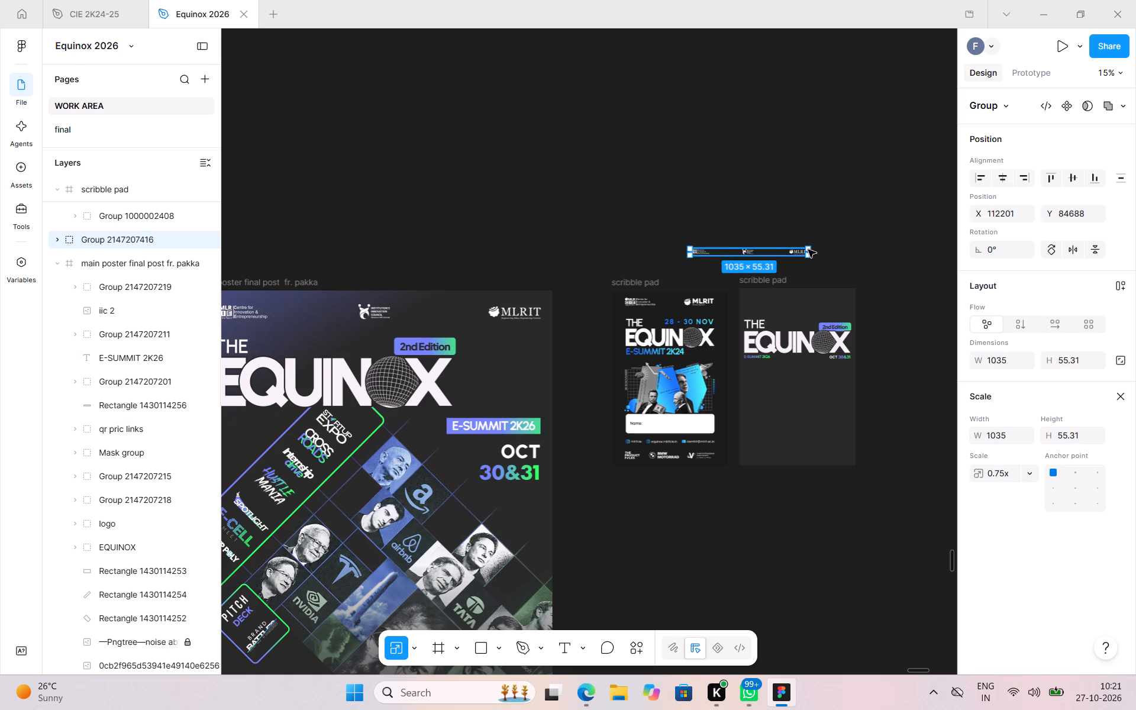
Move the logo group into the top of the new card's scribble pad frame, at about X -30, Y 34.
scroll(808, 250, left, 2)
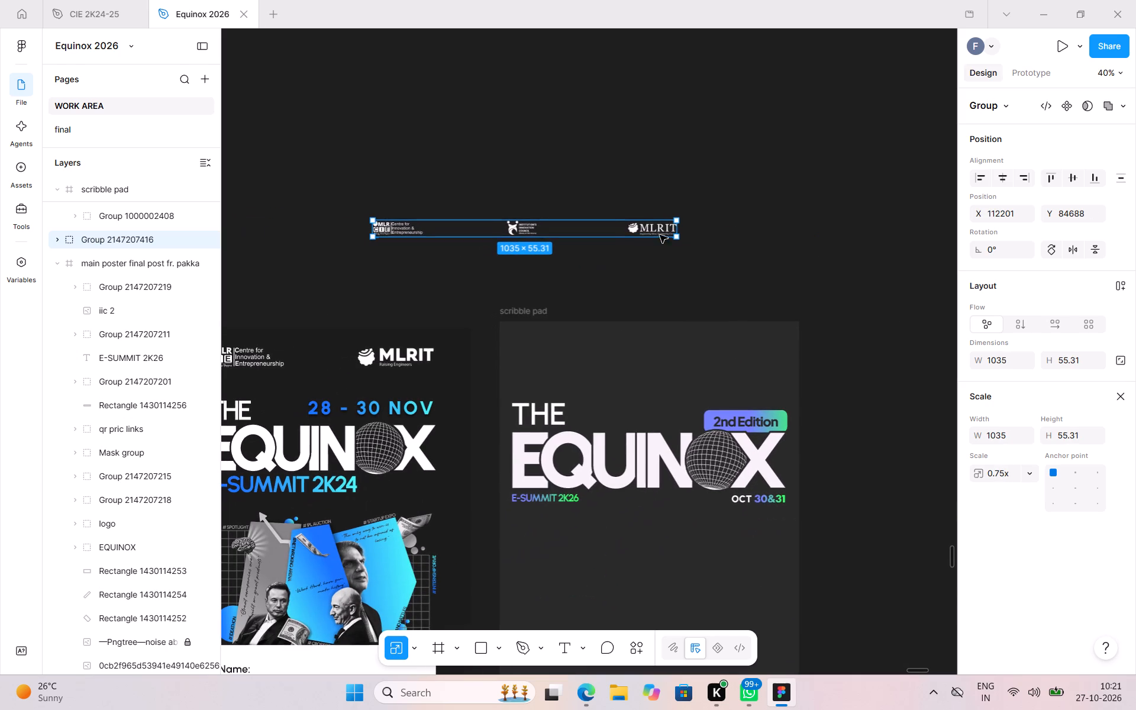
drag(601, 230, 711, 340)
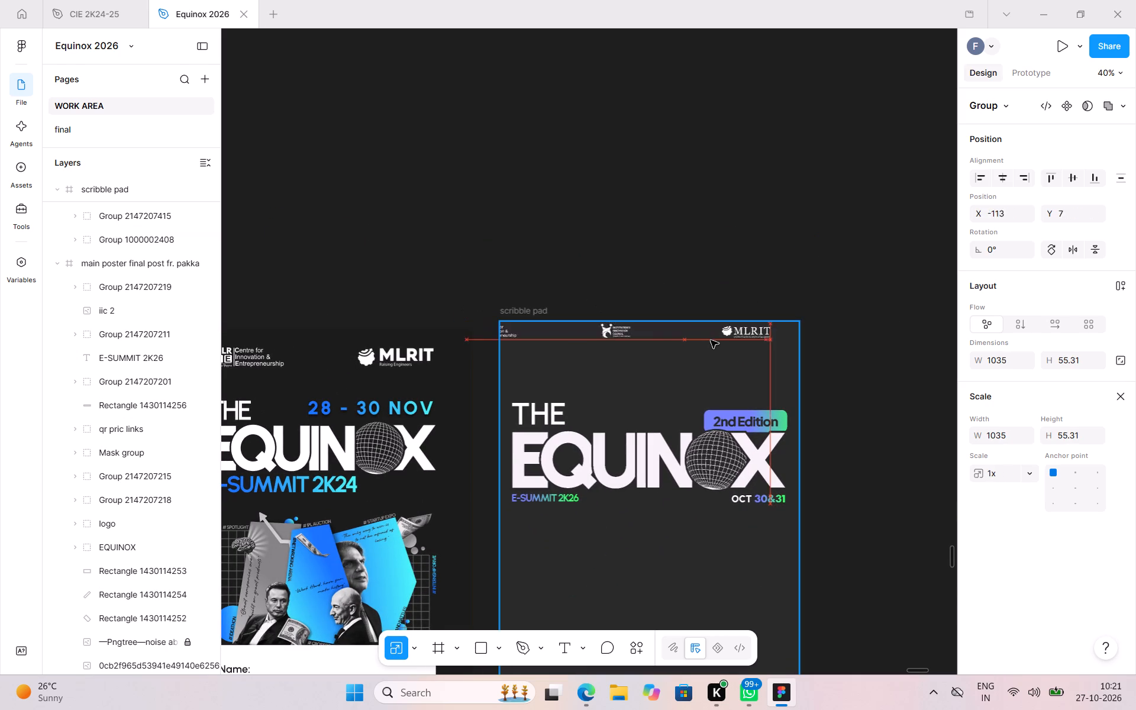
drag(711, 340, 718, 341)
Scale the logo group down to about 917 × 49 and centre it horizontally in the card frame.
drag(795, 350, 785, 347)
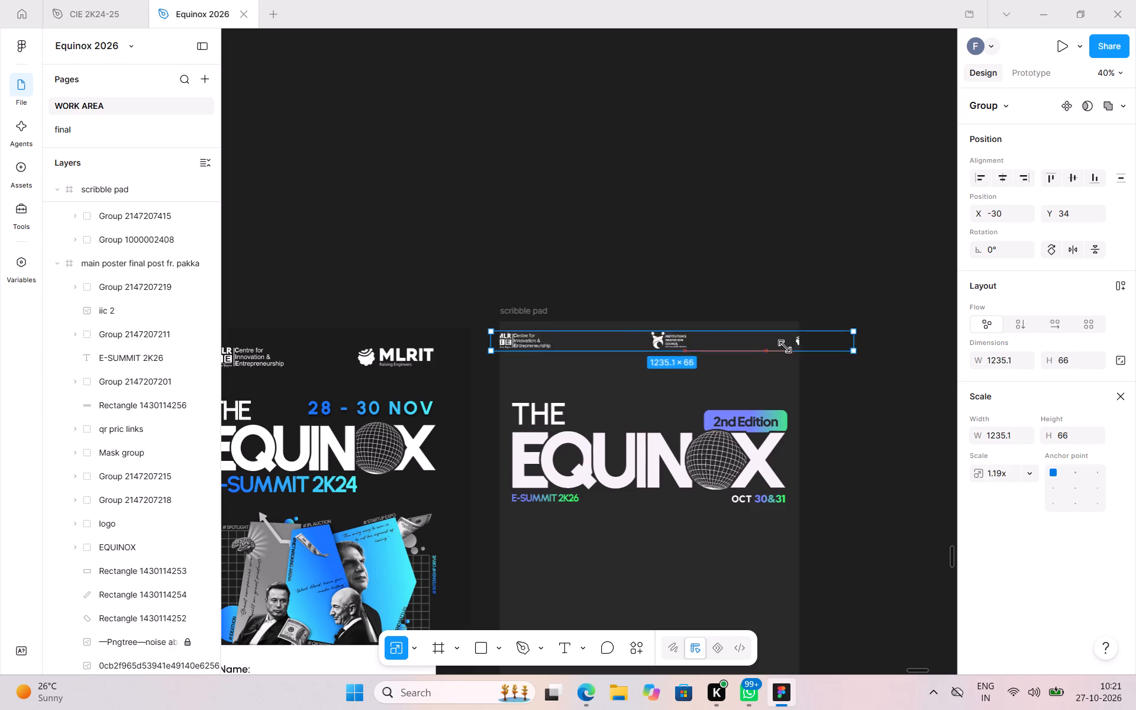
drag(785, 347, 755, 346)
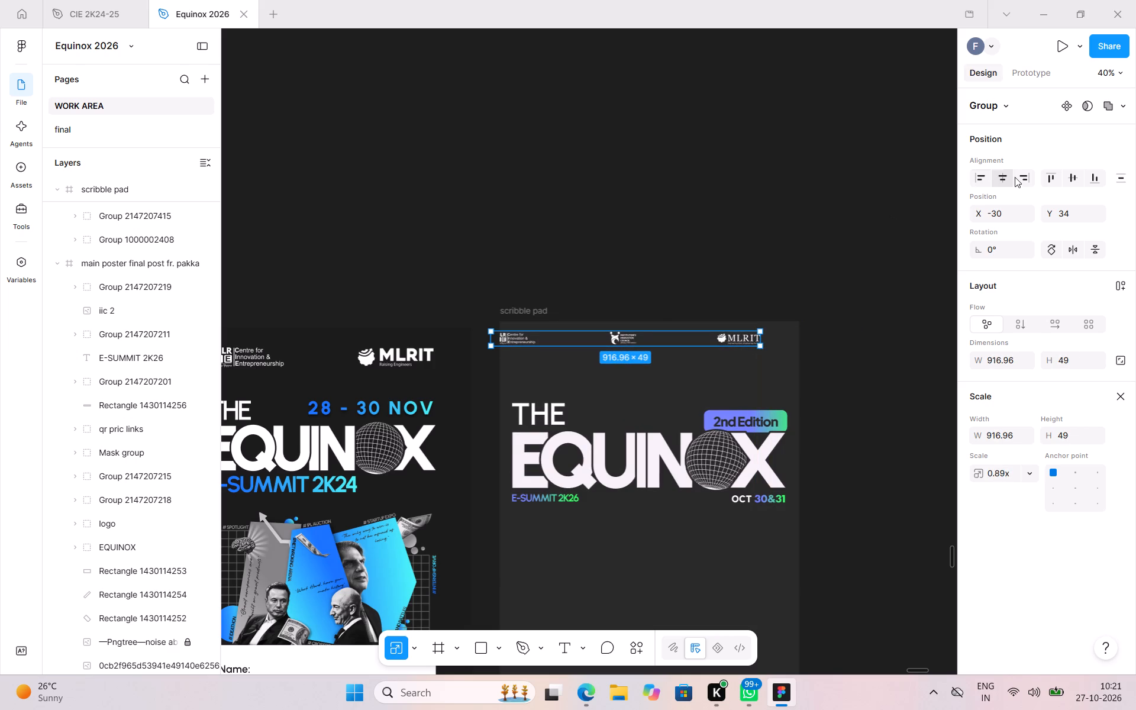
click(995, 181)
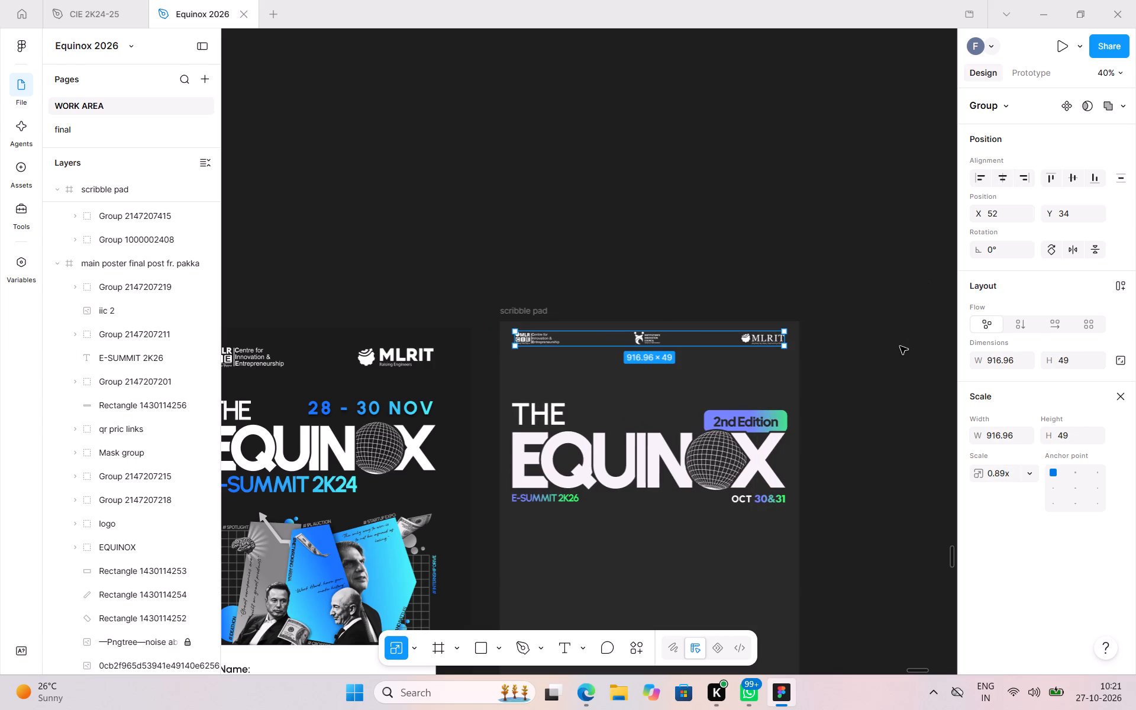
click(871, 362)
click(871, 362)
Remove the Institution's Innovation Council logo from the middle of the card's logo group.
scroll(871, 362, right, 1)
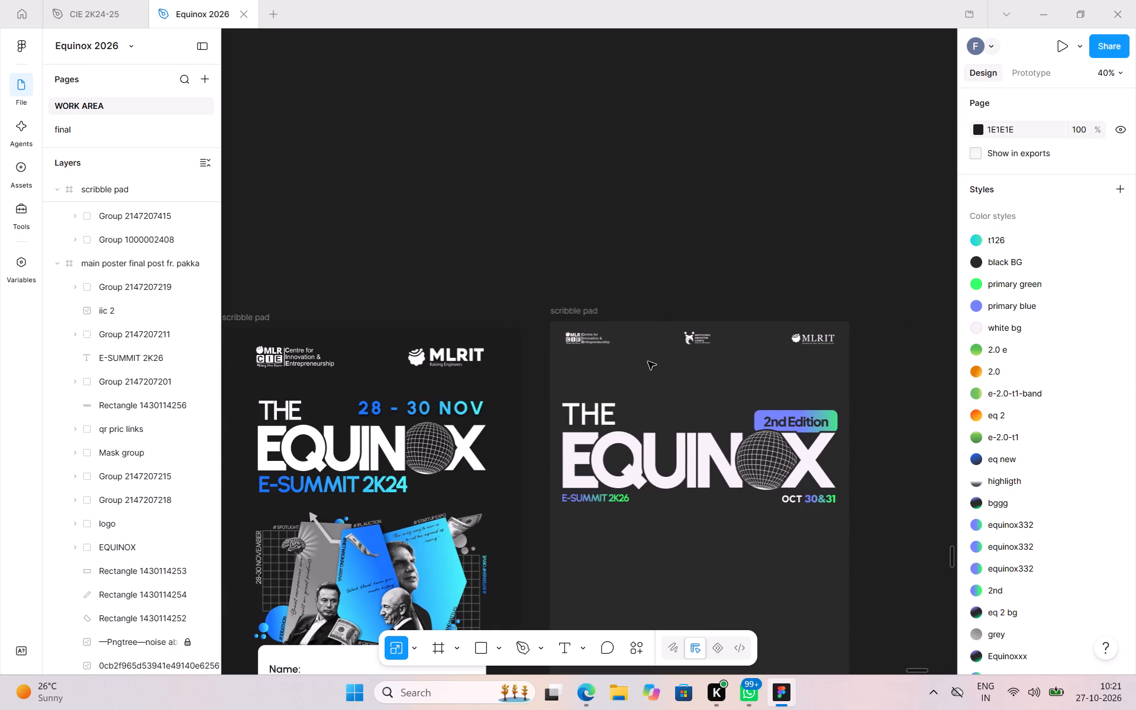
double_click(798, 298)
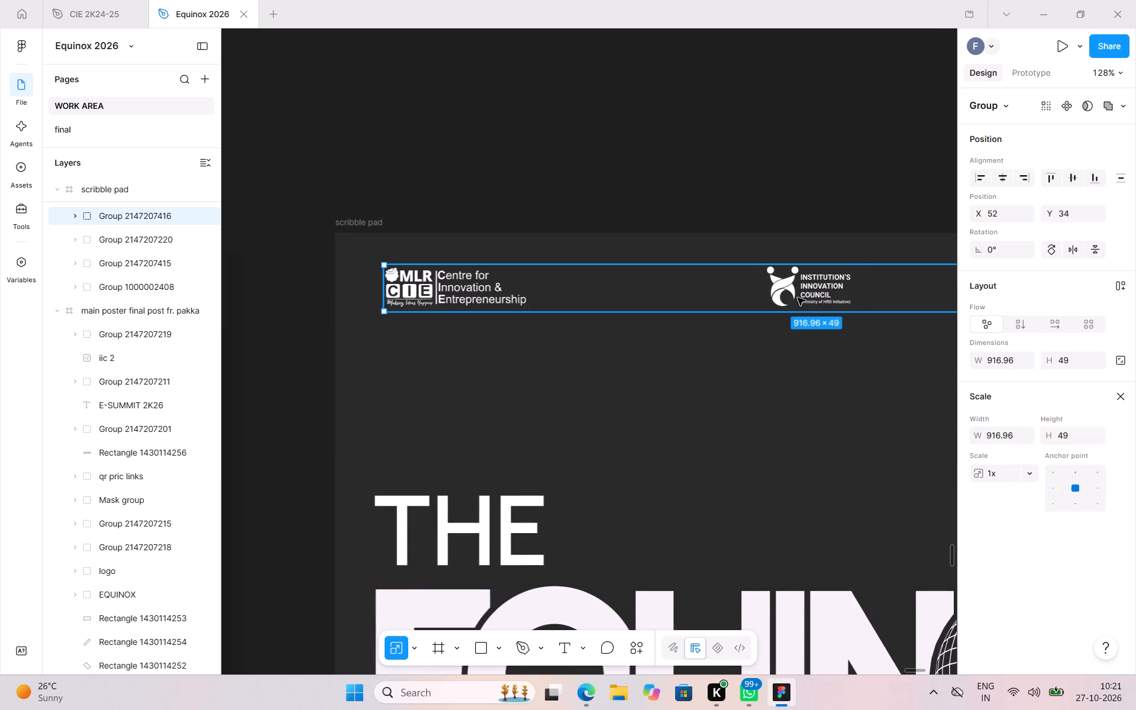
key(ctrl+g)
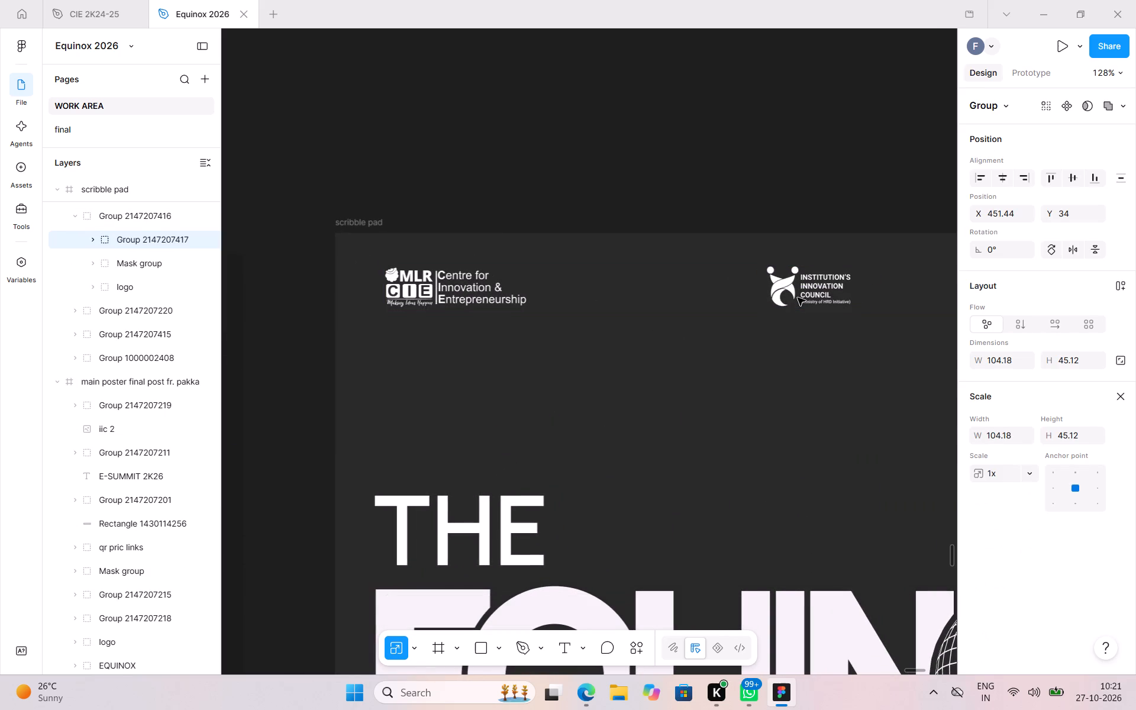
click(803, 284)
key(ctrl+x)
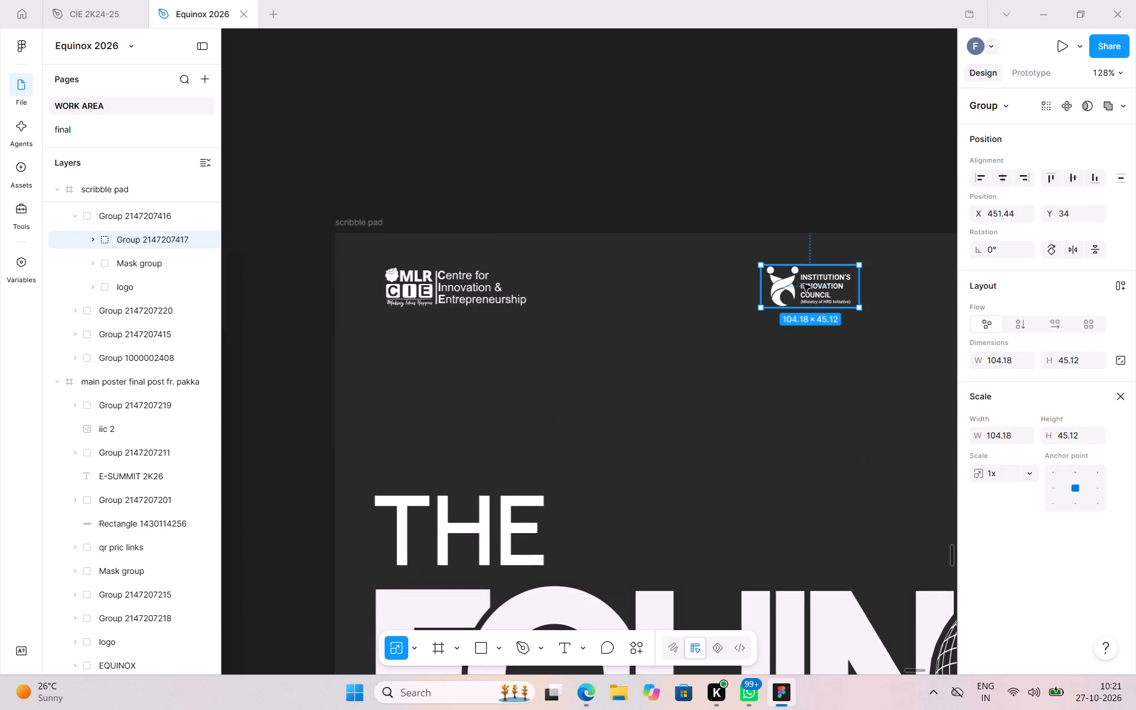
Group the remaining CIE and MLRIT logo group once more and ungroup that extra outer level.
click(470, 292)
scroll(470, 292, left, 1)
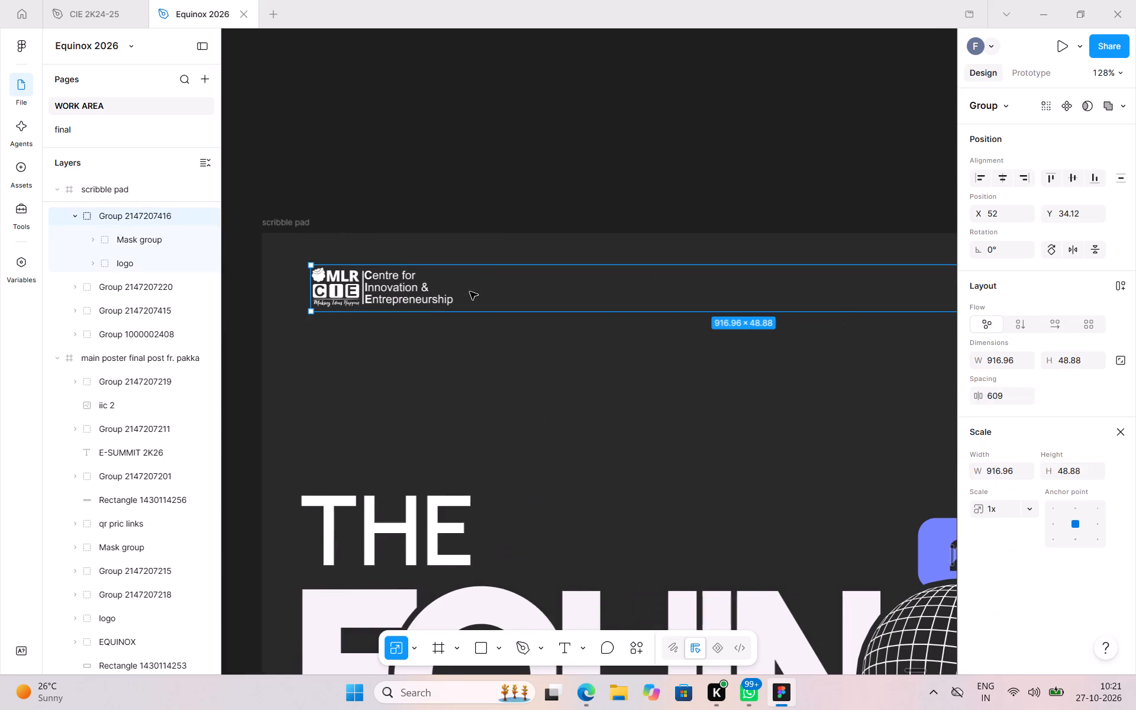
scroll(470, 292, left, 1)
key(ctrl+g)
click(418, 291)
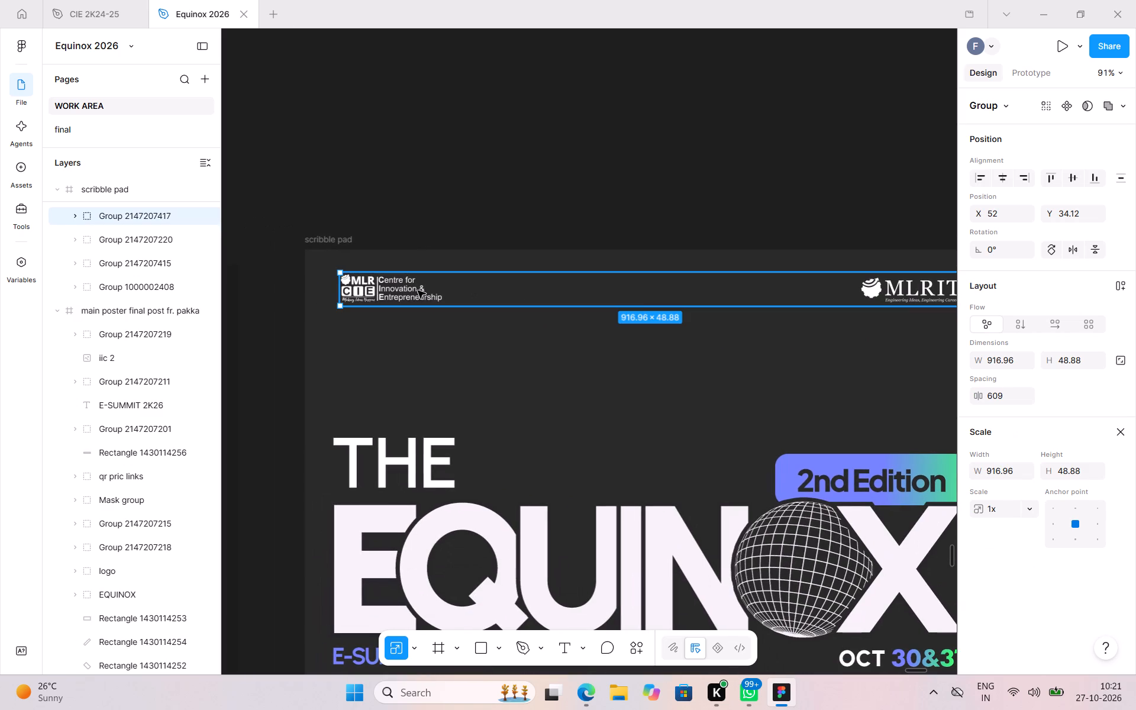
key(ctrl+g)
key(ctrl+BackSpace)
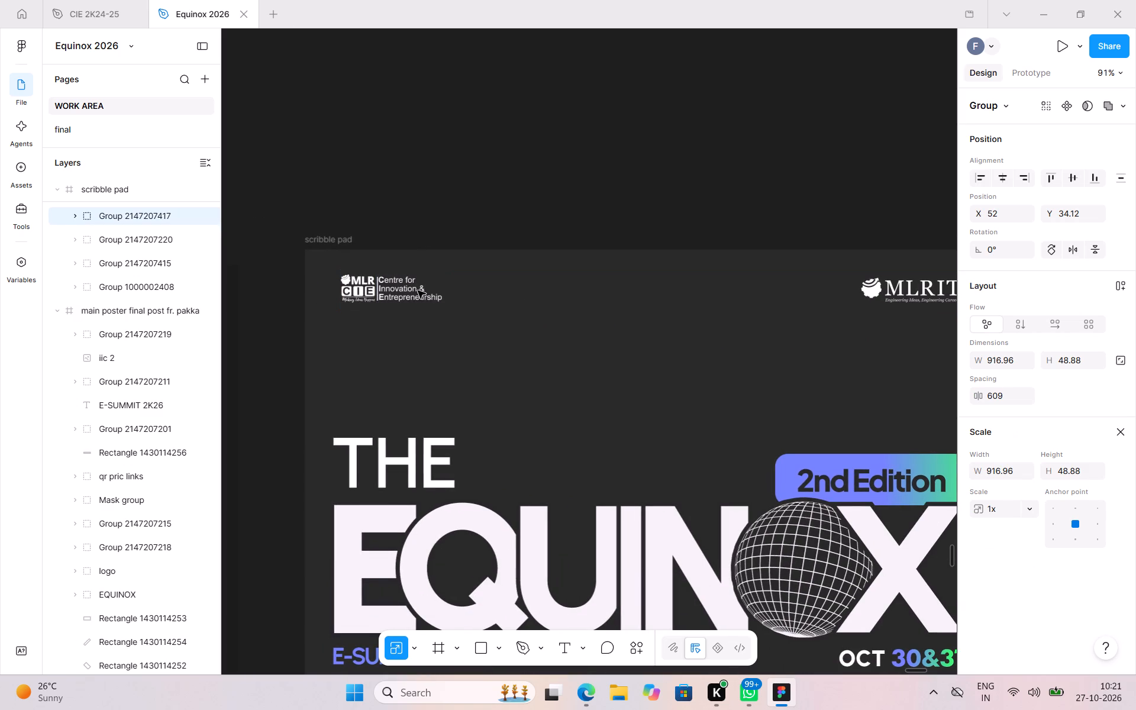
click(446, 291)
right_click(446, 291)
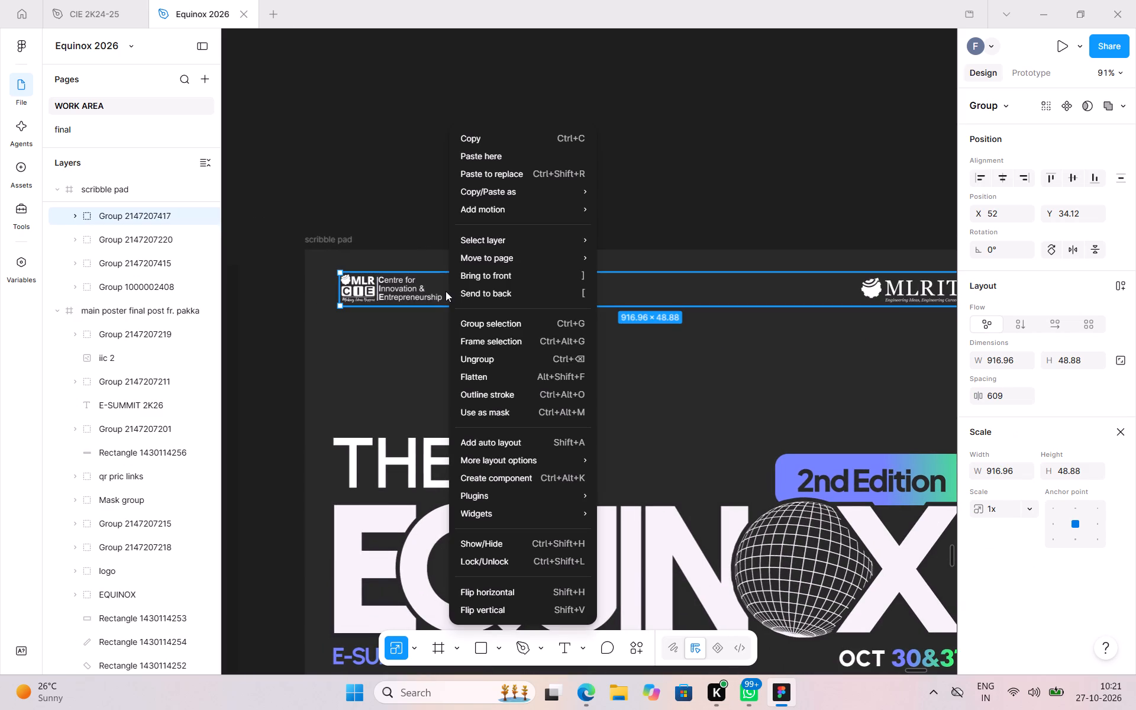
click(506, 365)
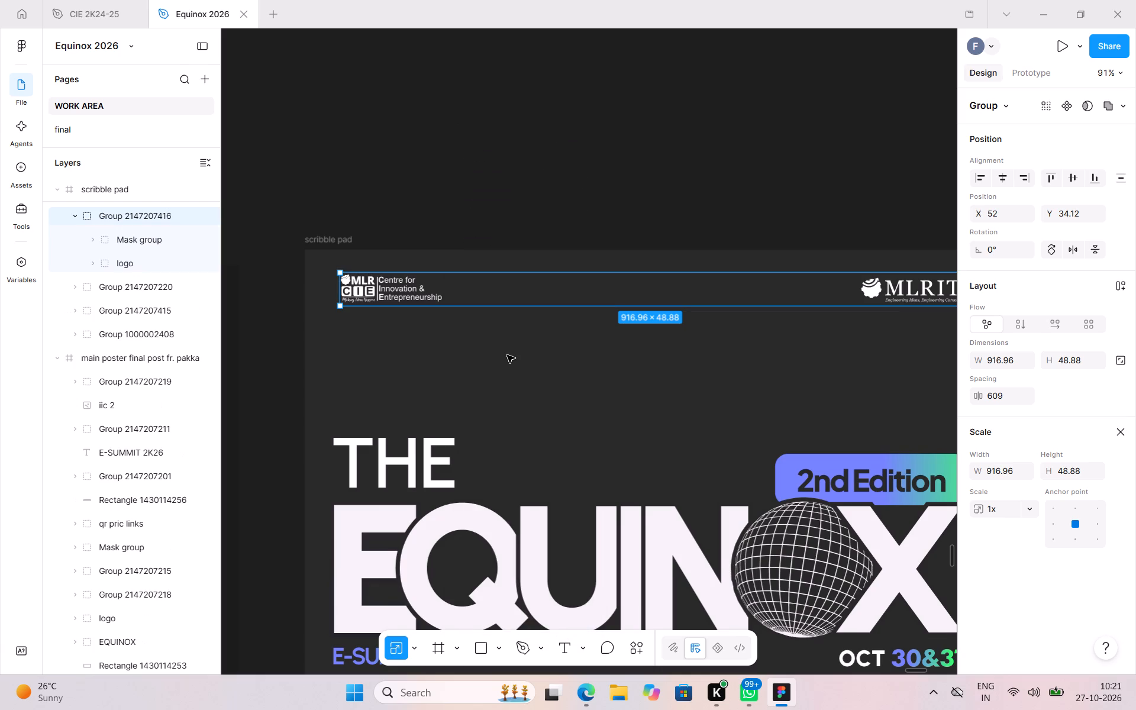
Ungroup the card's header logos so the CIE and MLRIT logos are separate objects.
click(474, 327)
click(429, 276)
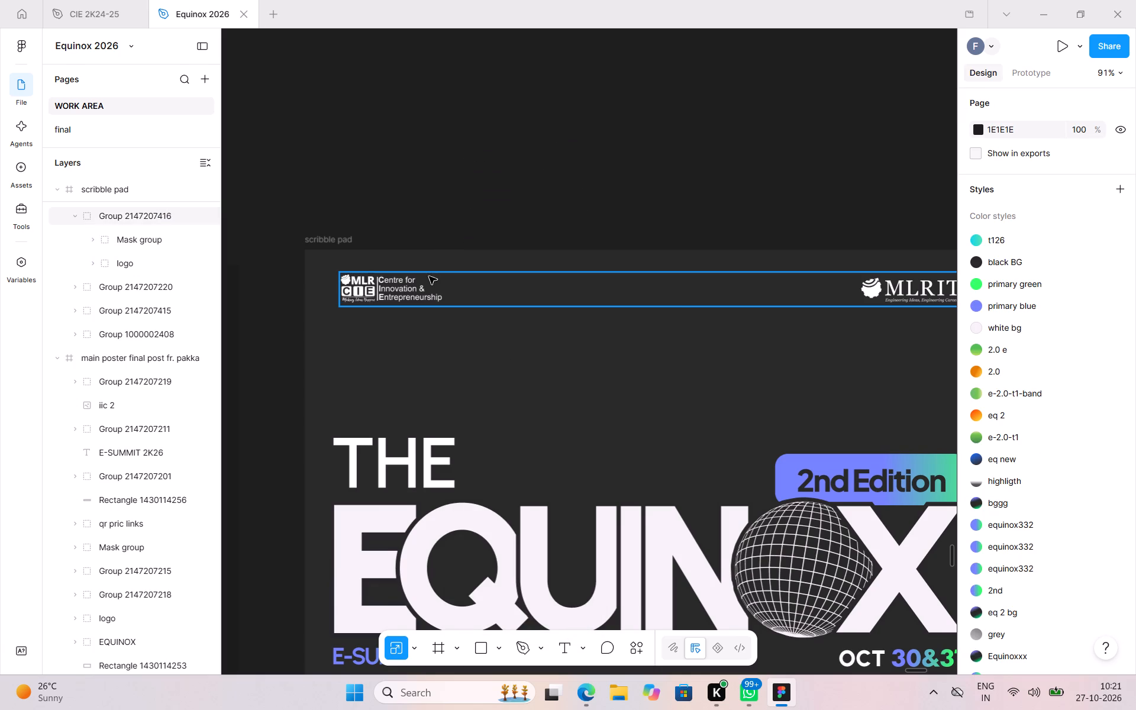
click(467, 293)
right_click(467, 293)
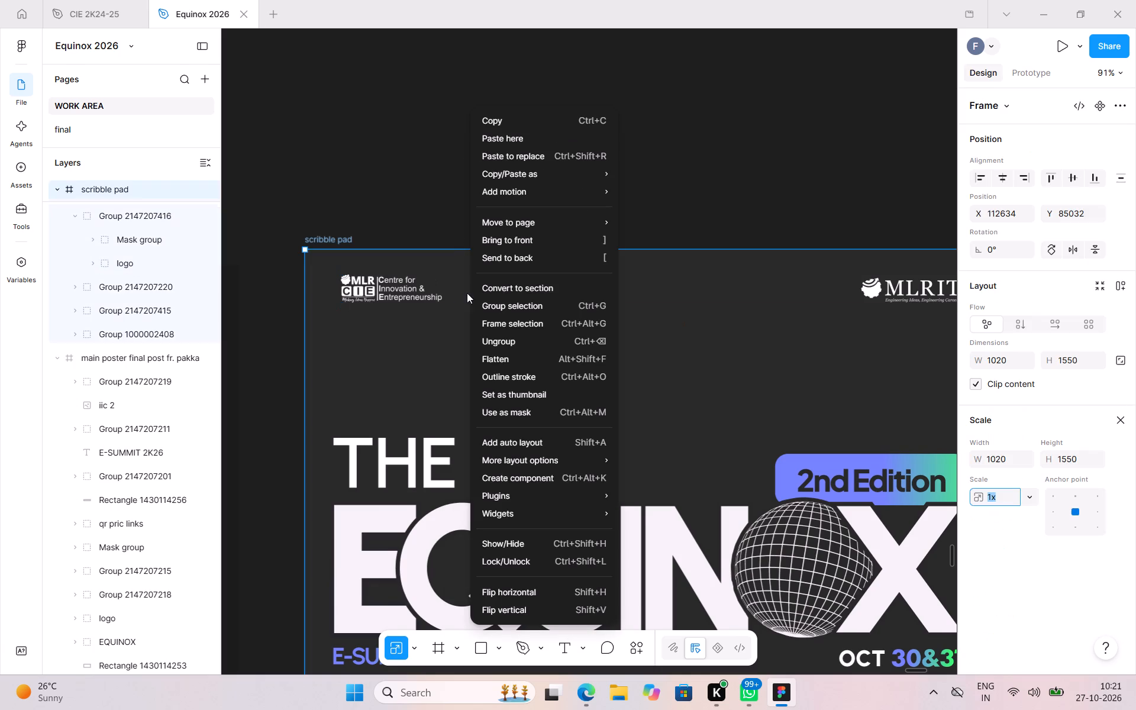
click(409, 279)
click(409, 279)
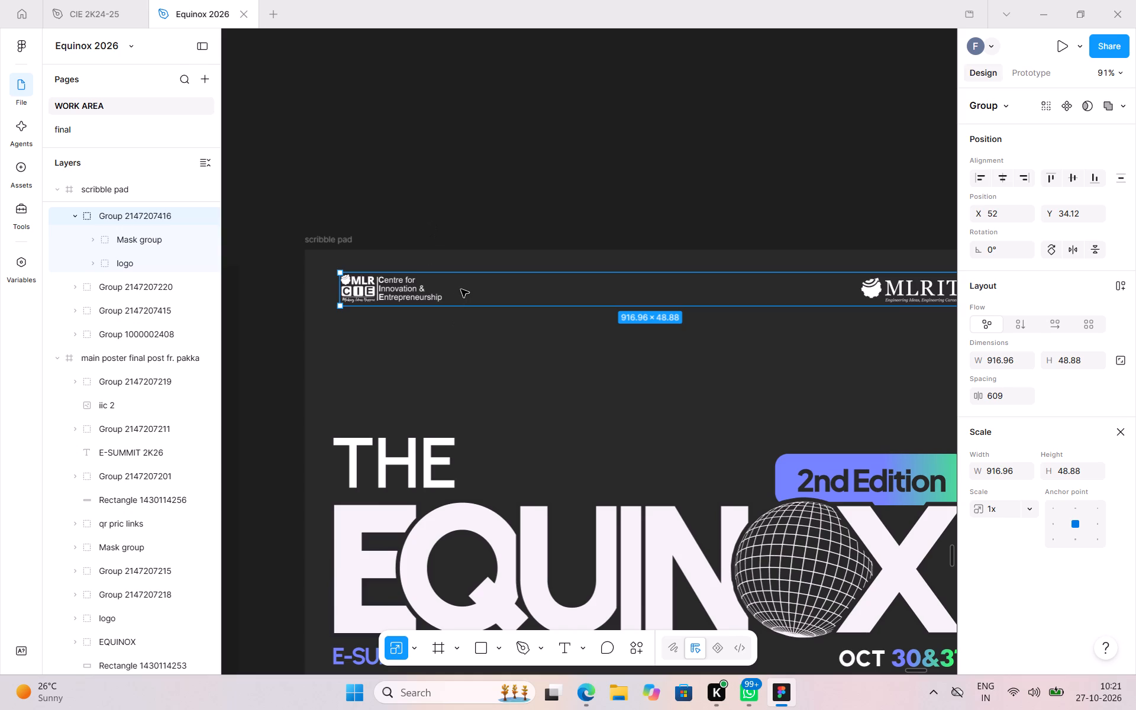
key(ctrl+BackSpace)
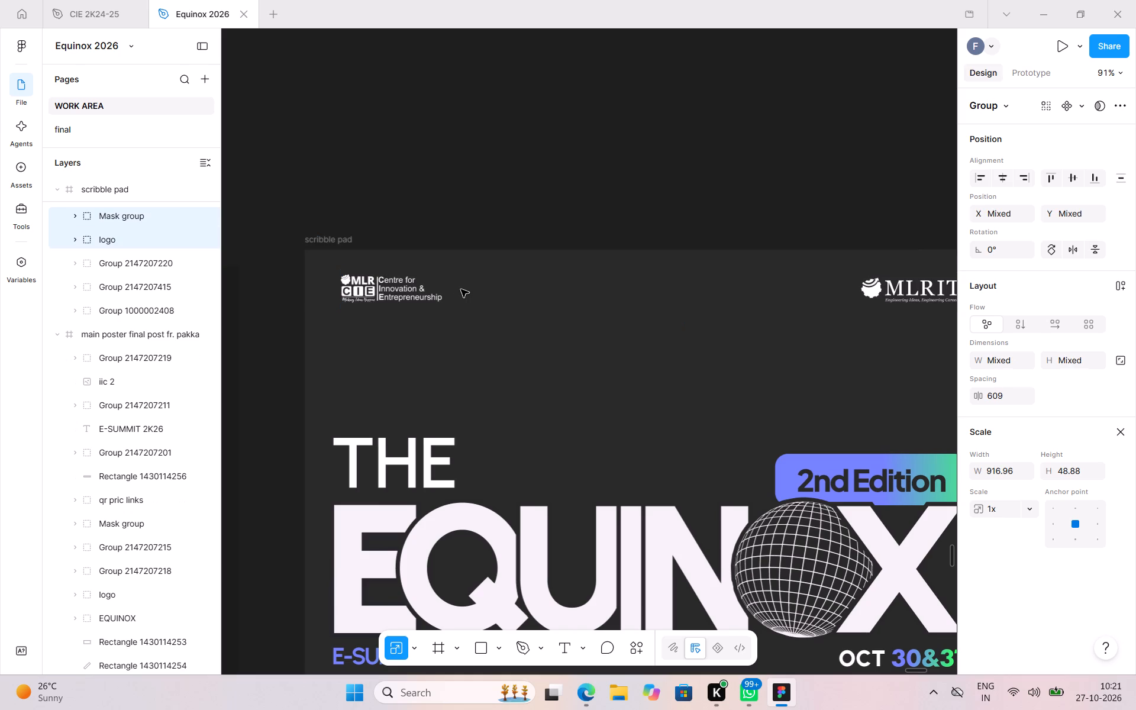
Scale the CIE logo in the card header up to about 238 × 72.
click(481, 291)
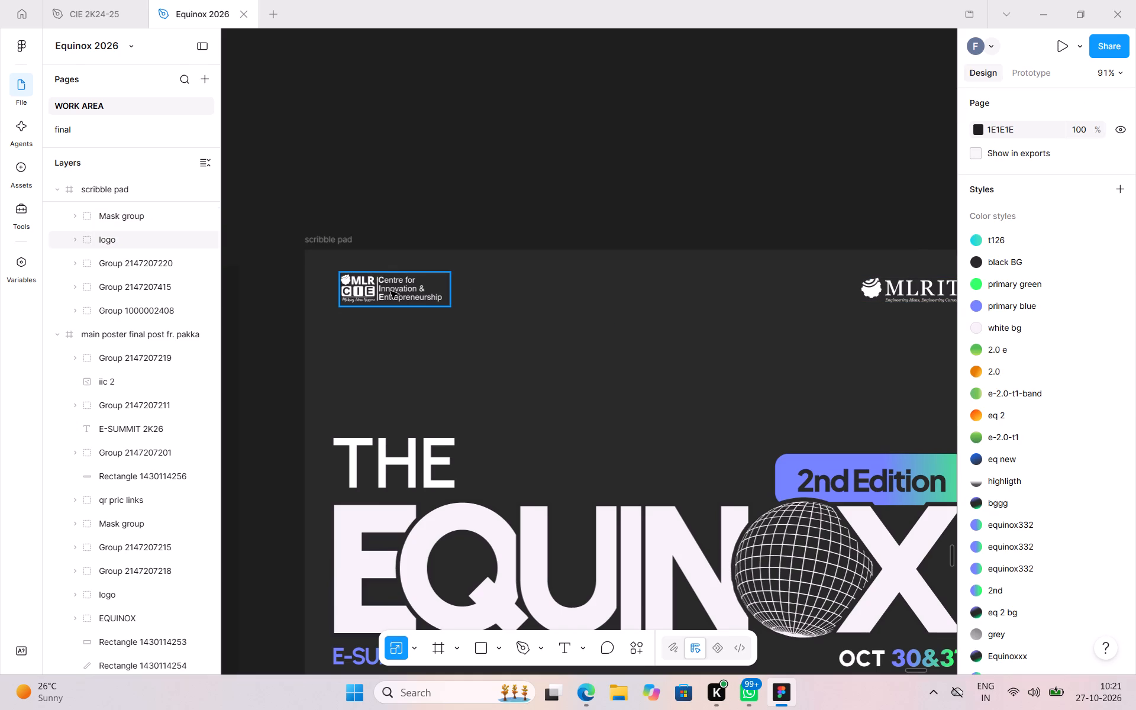
click(390, 291)
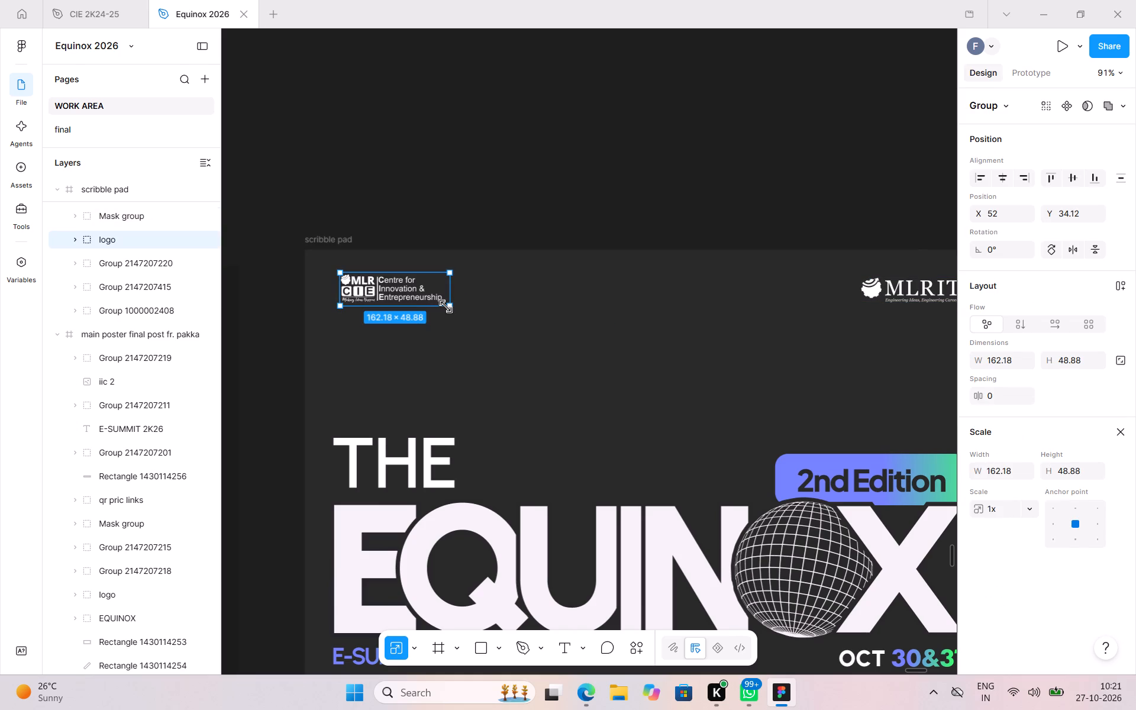
drag(450, 308, 464, 318)
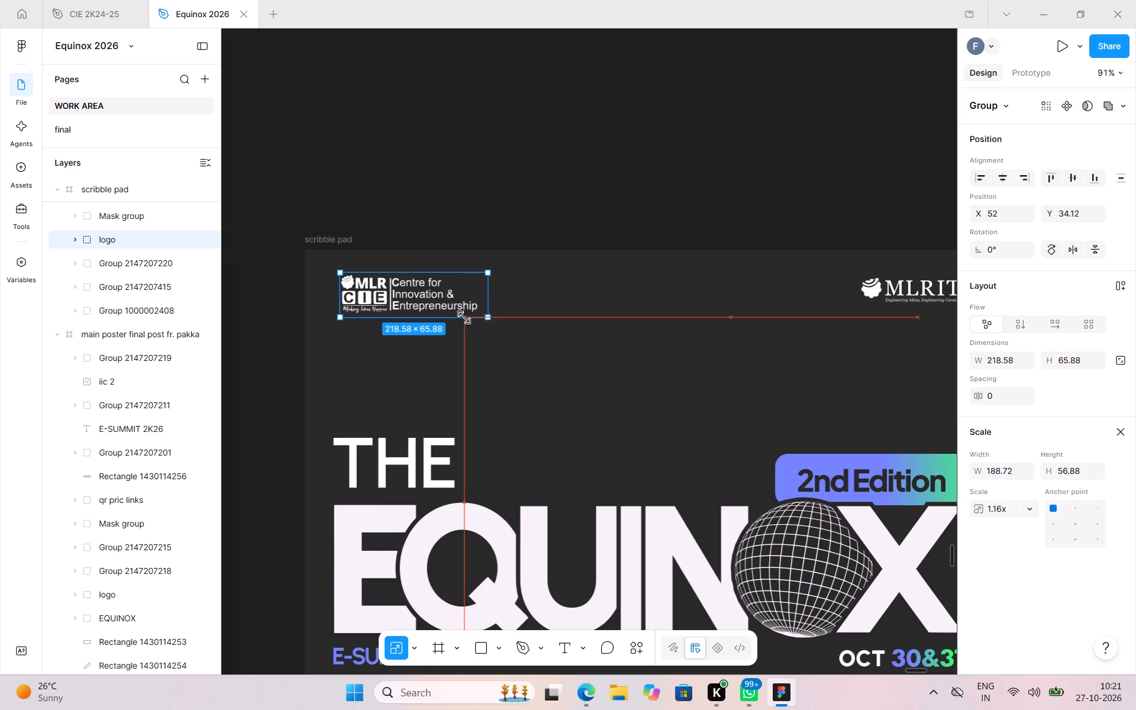
drag(464, 318, 470, 321)
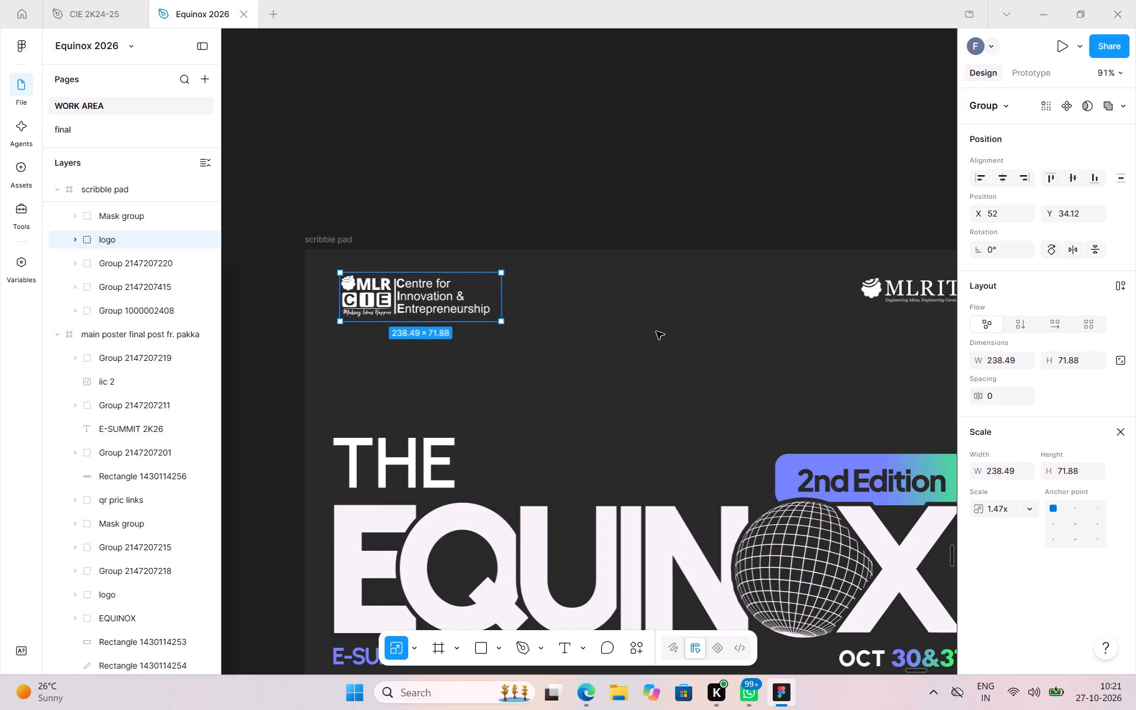
Remove the leftover invisible group of about 277 × 76 that overlaps the MLRIT logo.
scroll(656, 331, down, 1)
click(863, 251)
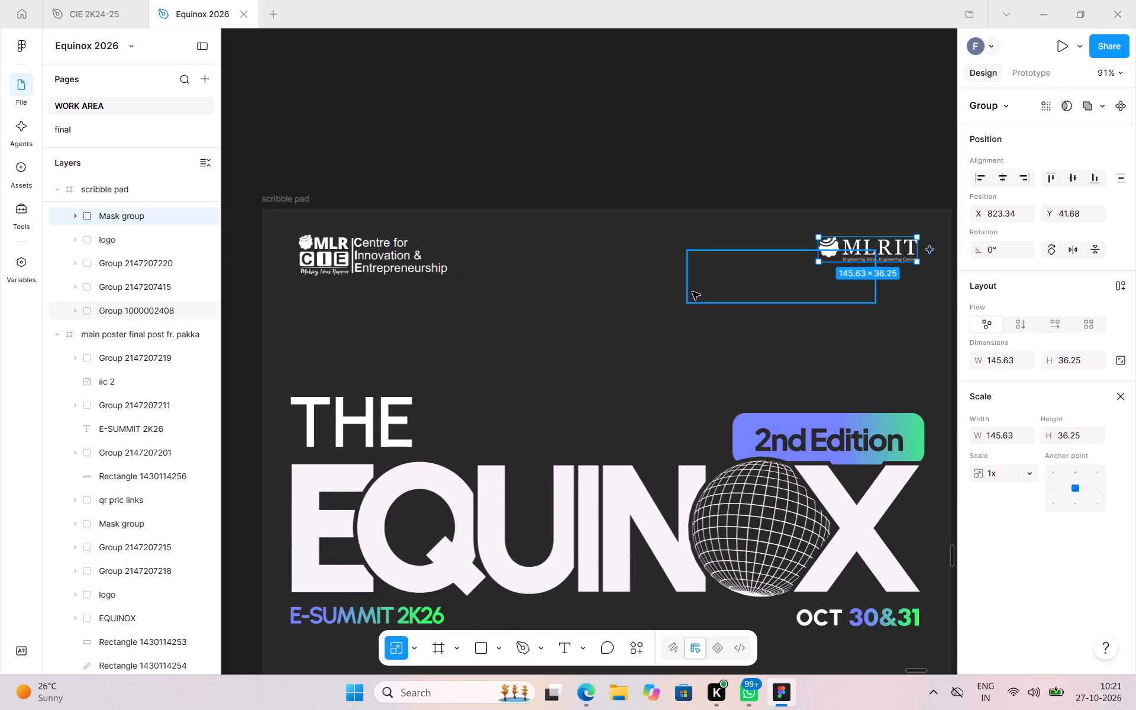
click(696, 291)
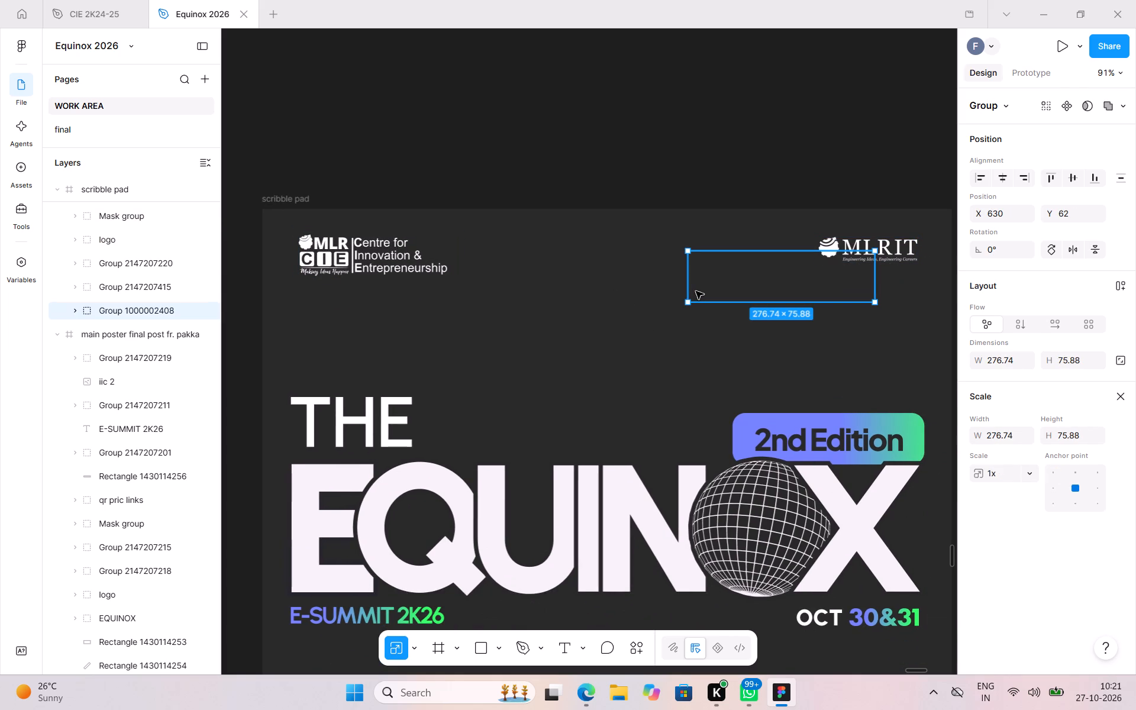
key(ctrl+x)
Scale the MLRIT logo up to about 242 × 60, keeping its upper right corner in place.
click(866, 251)
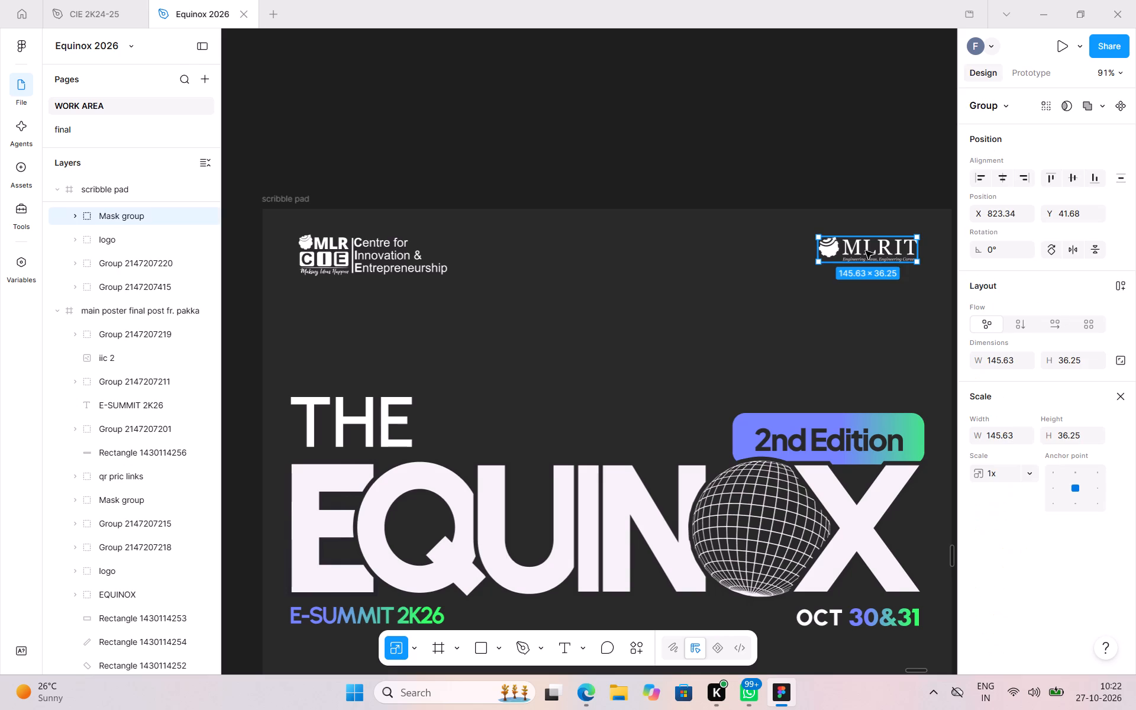
drag(820, 263, 812, 278)
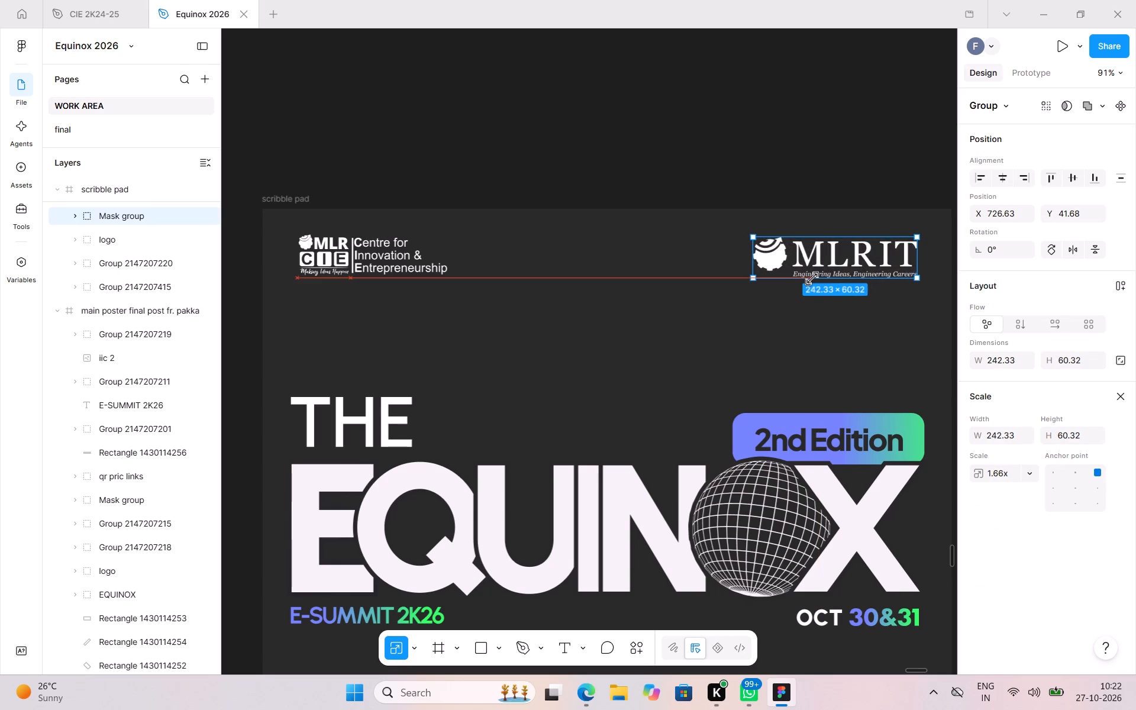
drag(812, 278, 812, 277)
click(839, 201)
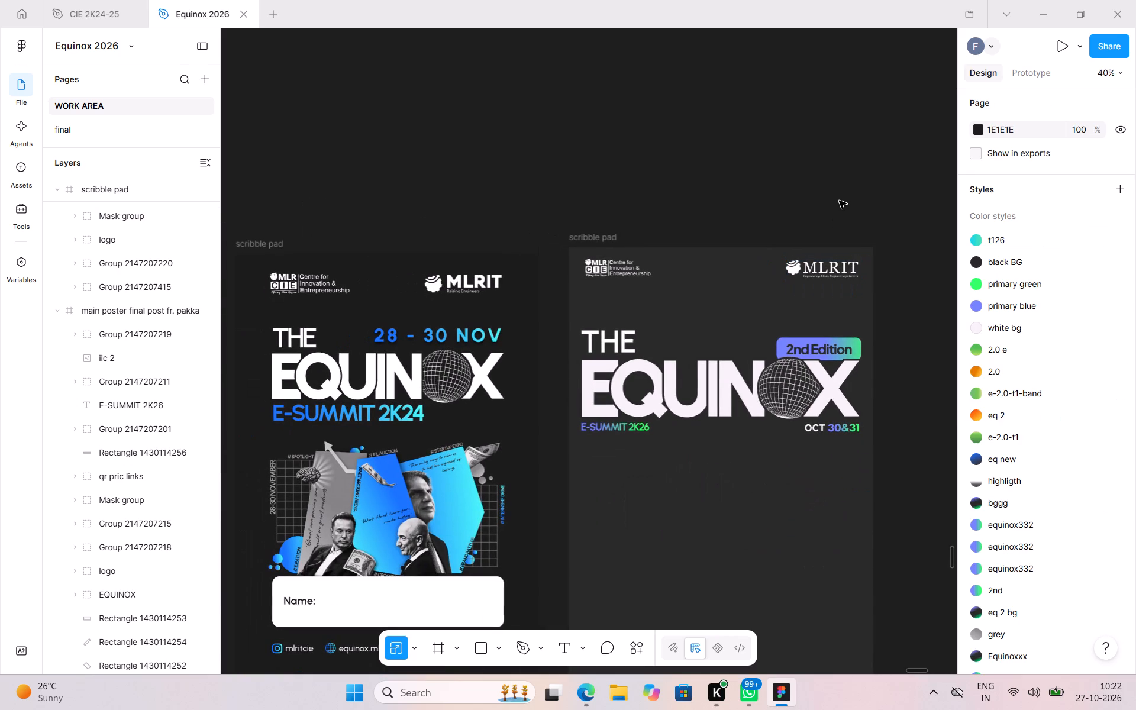
Nudge the MLRIT logo slightly down in the card header.
click(831, 268)
key(Down)
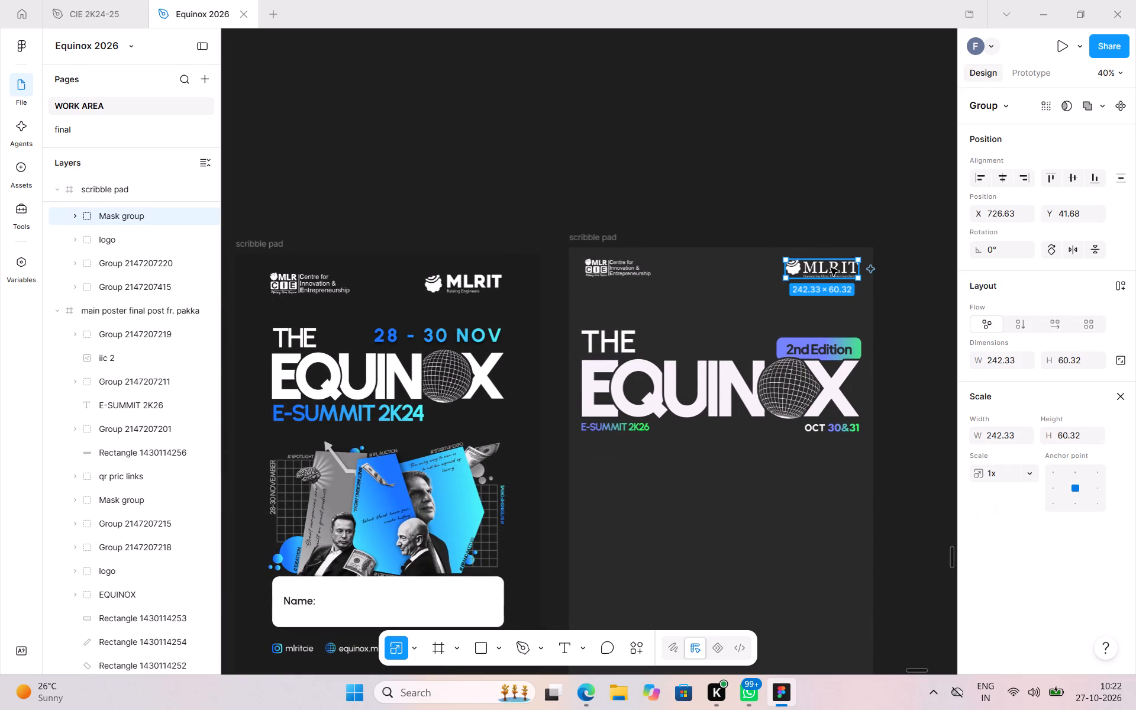
key(Down)
Scale the CIE logo up to about 282 × 85 and move both header logos inward, placing the CIE logo at X 72, Y 44.
click(635, 273)
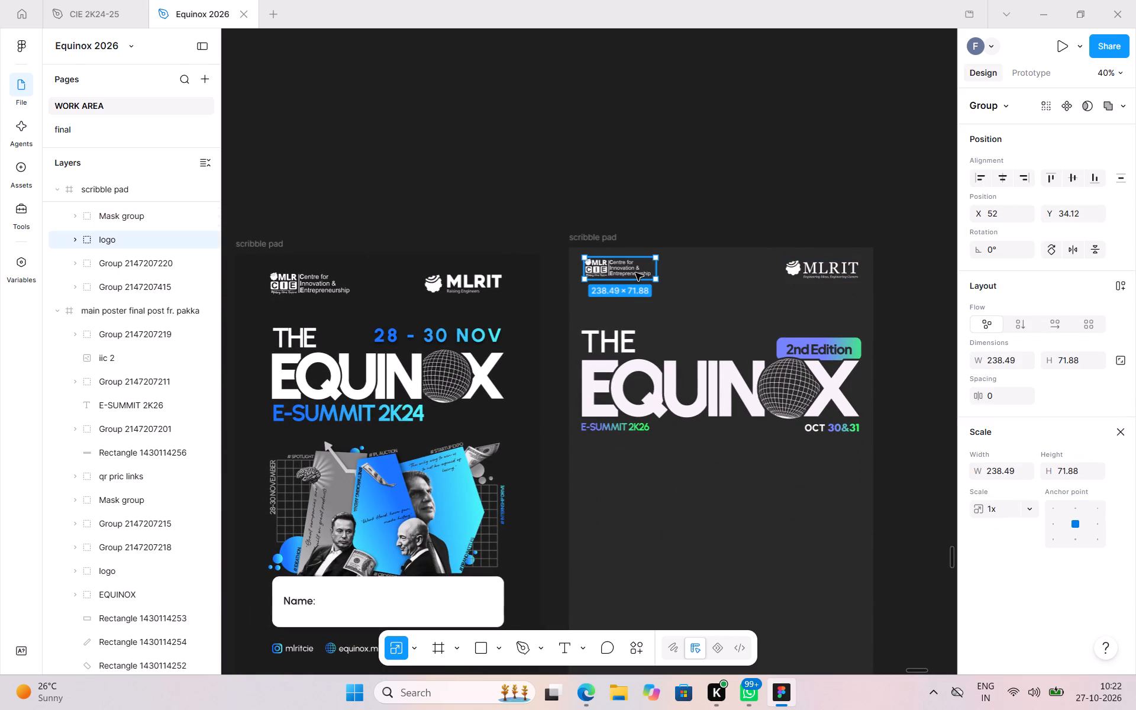
click(658, 283)
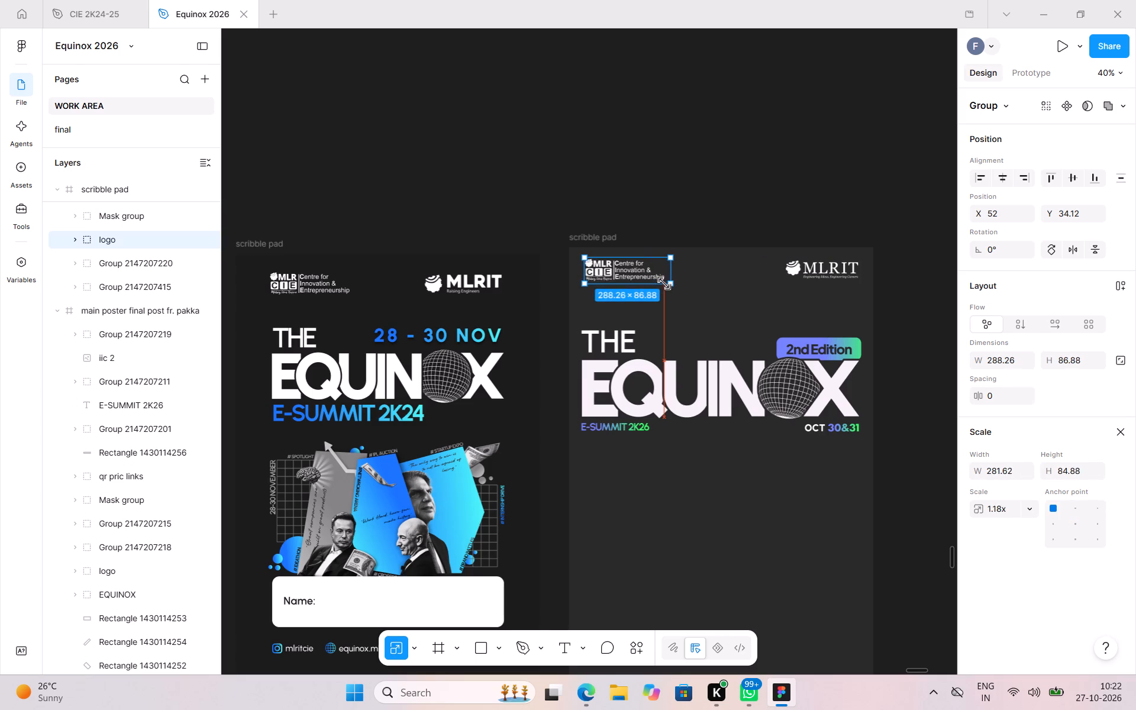
drag(644, 271, 651, 274)
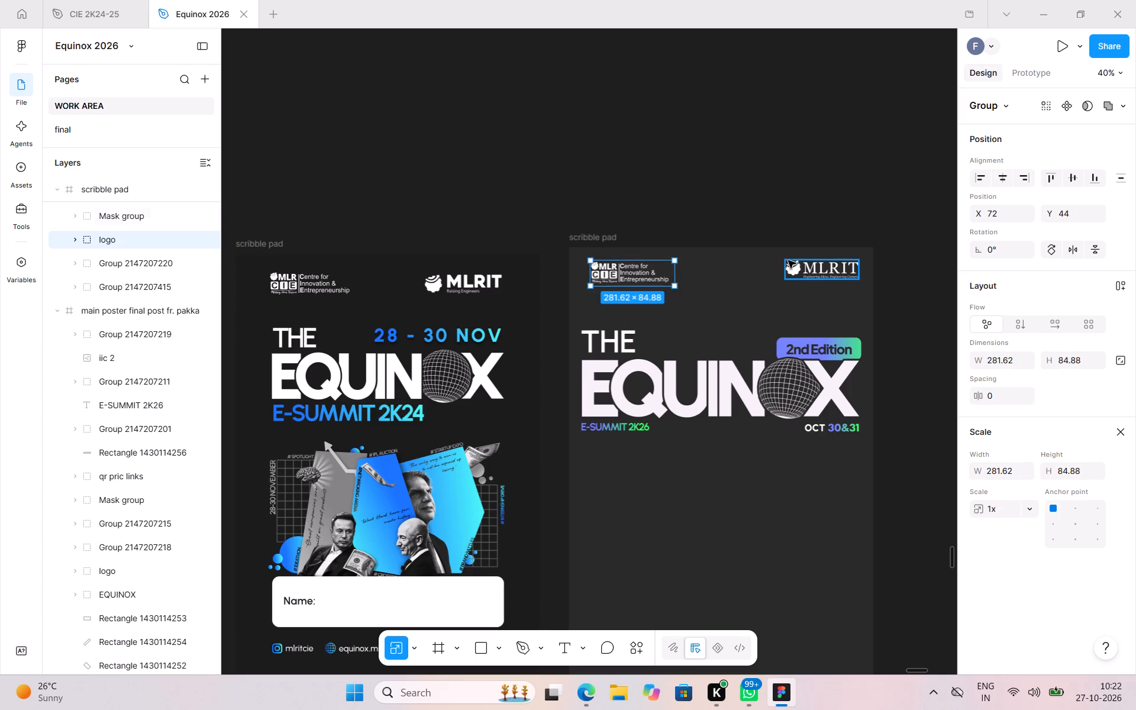
drag(802, 265, 794, 267)
Group the card's THE text with the EQUINOX title artwork and move the group up to about X 39, Y 207.
click(783, 412)
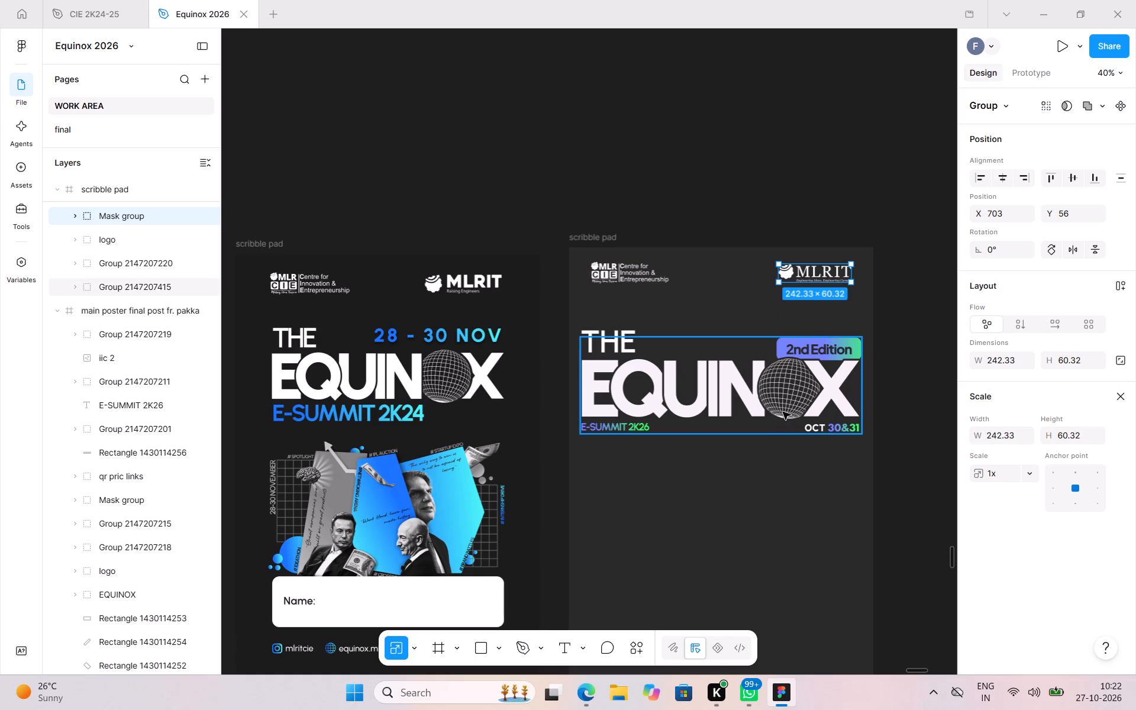
shift+click(626, 328)
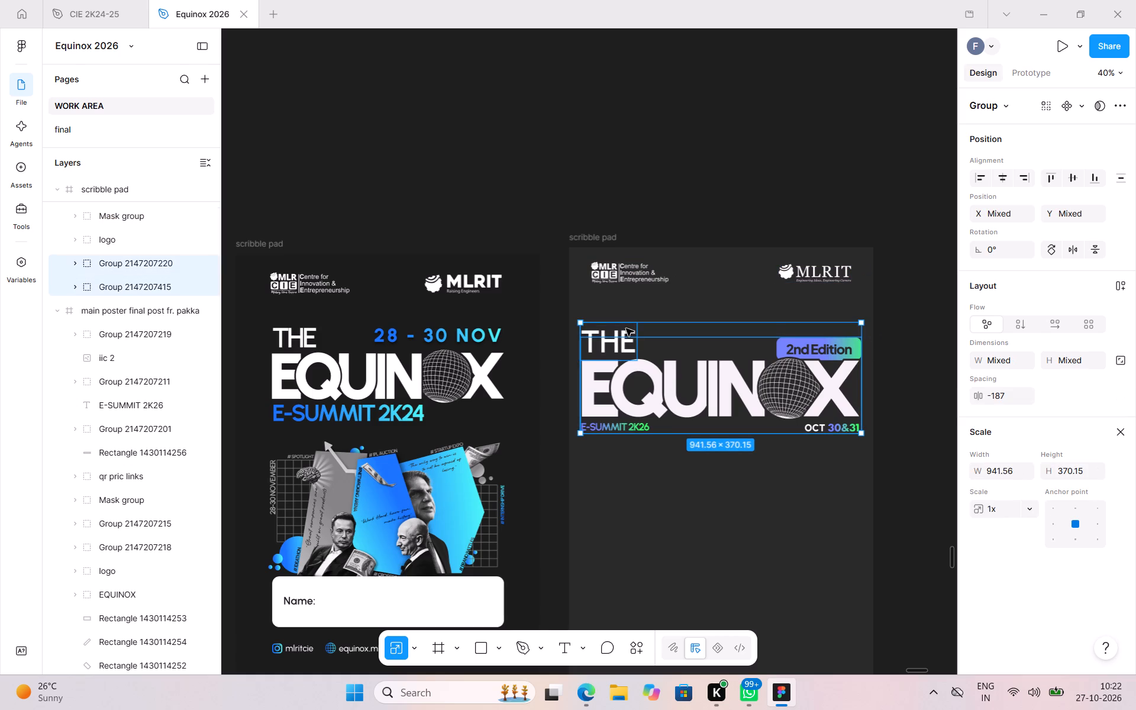
key(ctrl+g)
drag(665, 379, 665, 365)
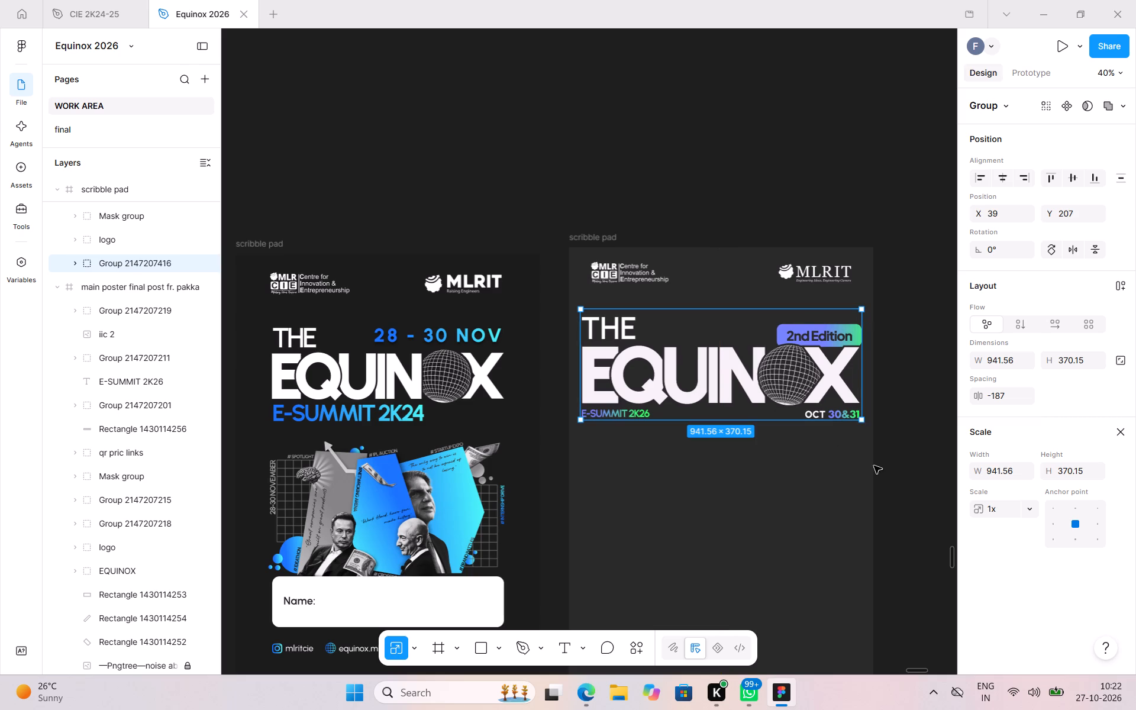
scroll(875, 473, down, 1)
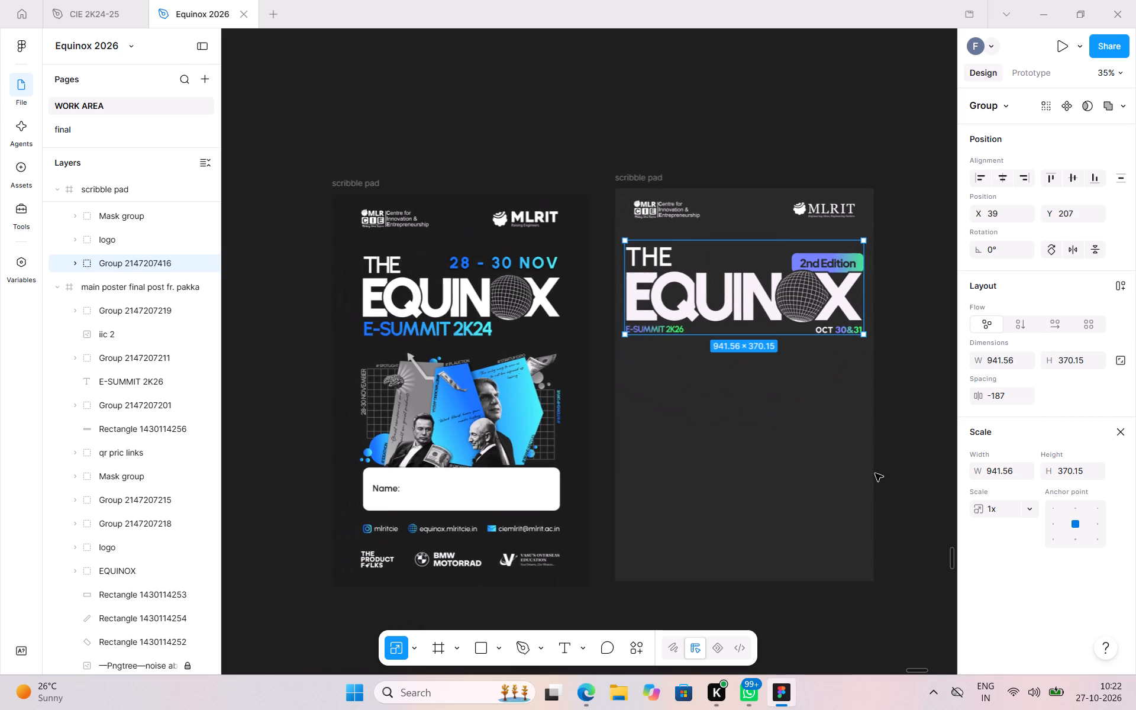
click(806, 617)
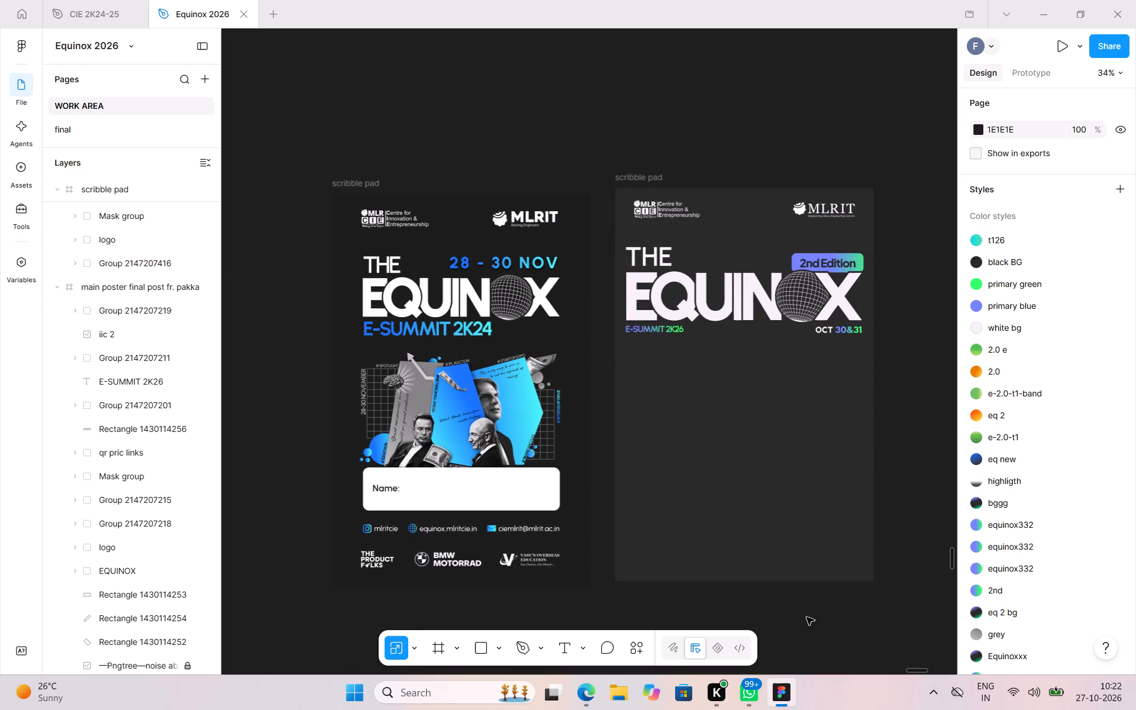
Copy the website and social links block from the main poster and place the copy on the empty canvas beside the poster.
scroll(806, 617, down, 3)
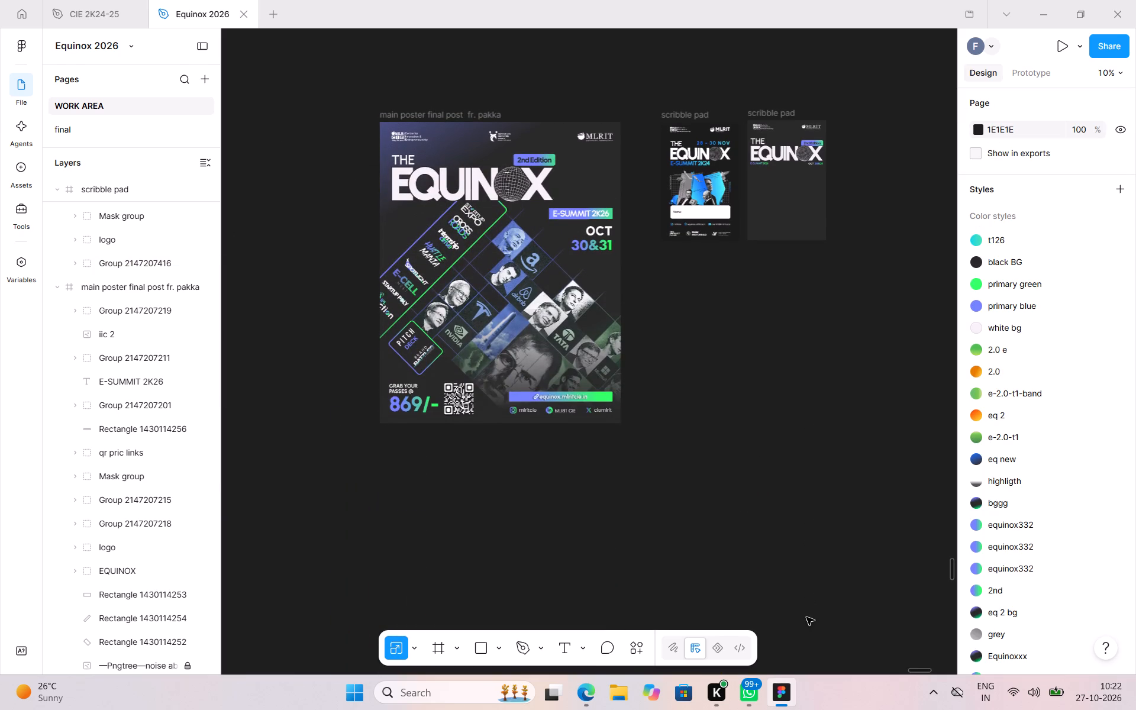
scroll(806, 617, down, 1)
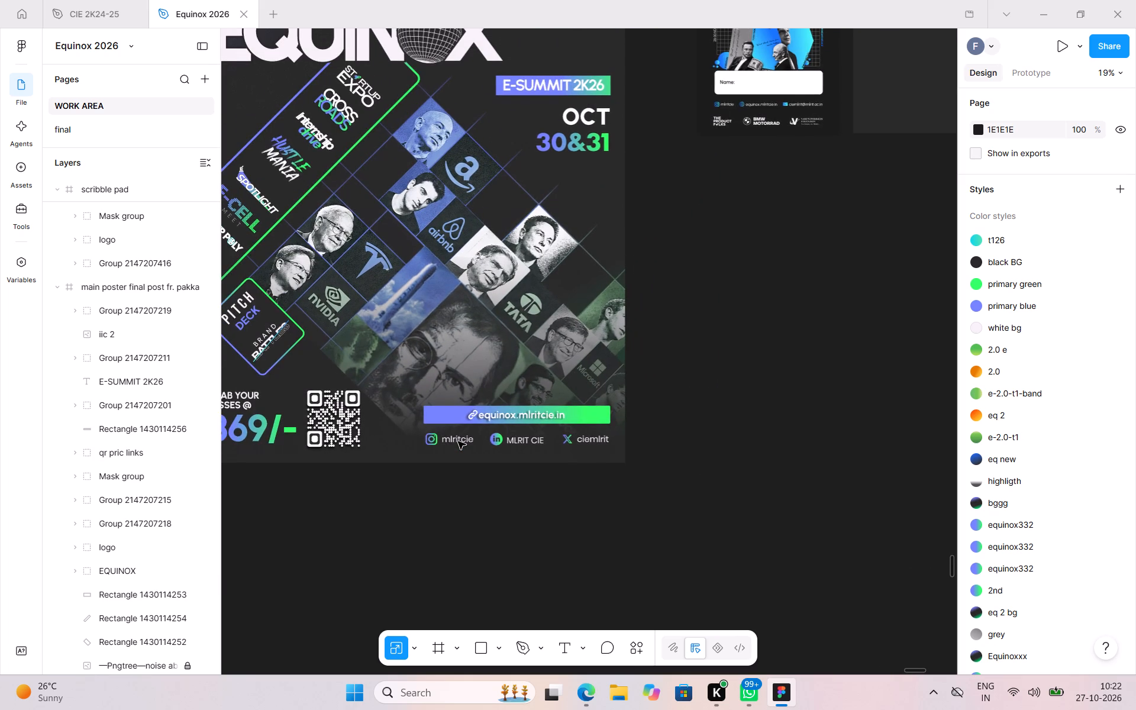
scroll(458, 441, up, 1)
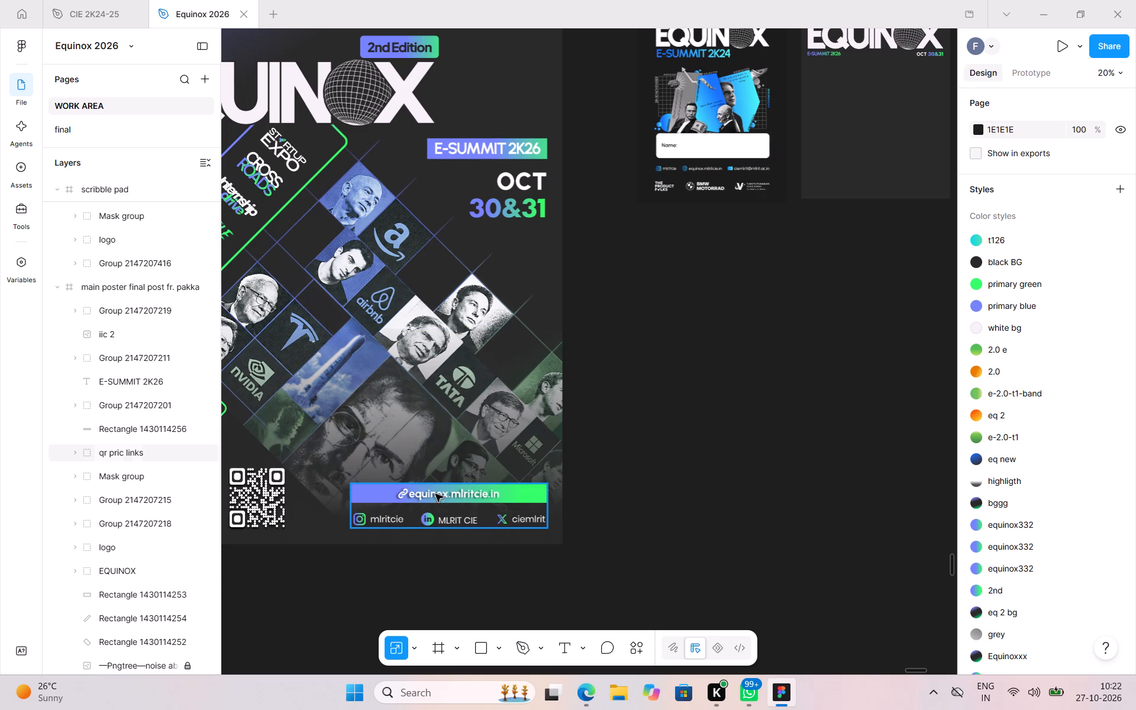
click(439, 497)
key(ctrl+c)
key(ctrl+v)
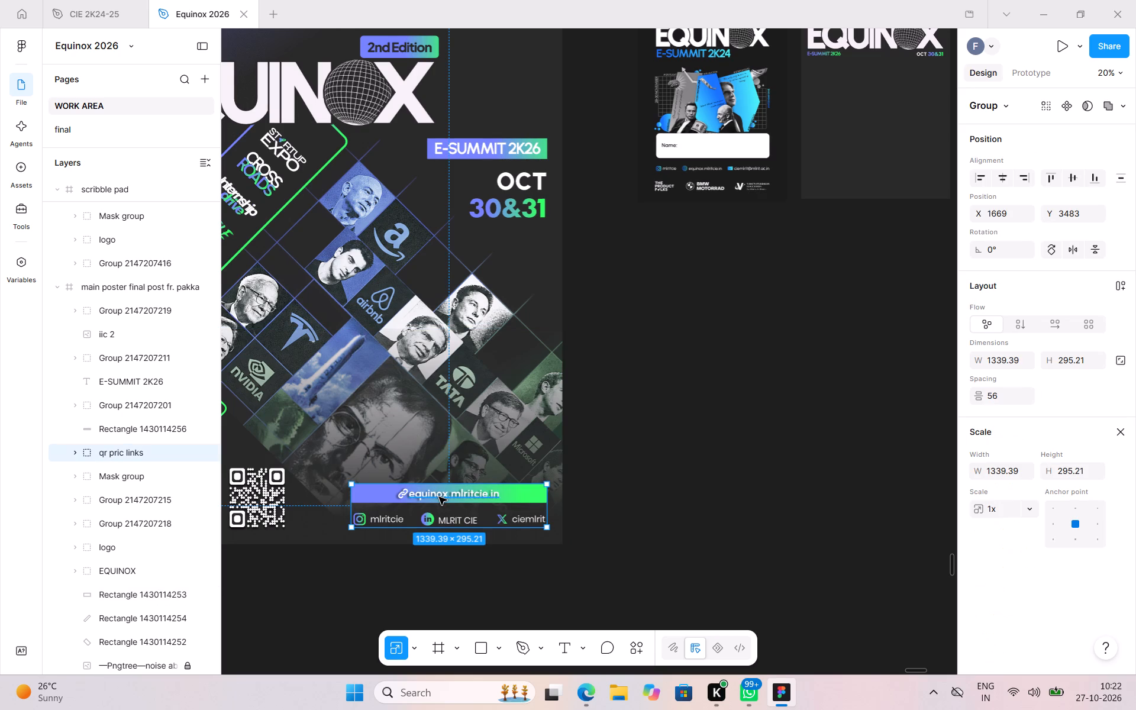
drag(439, 497, 737, 421)
click(737, 421)
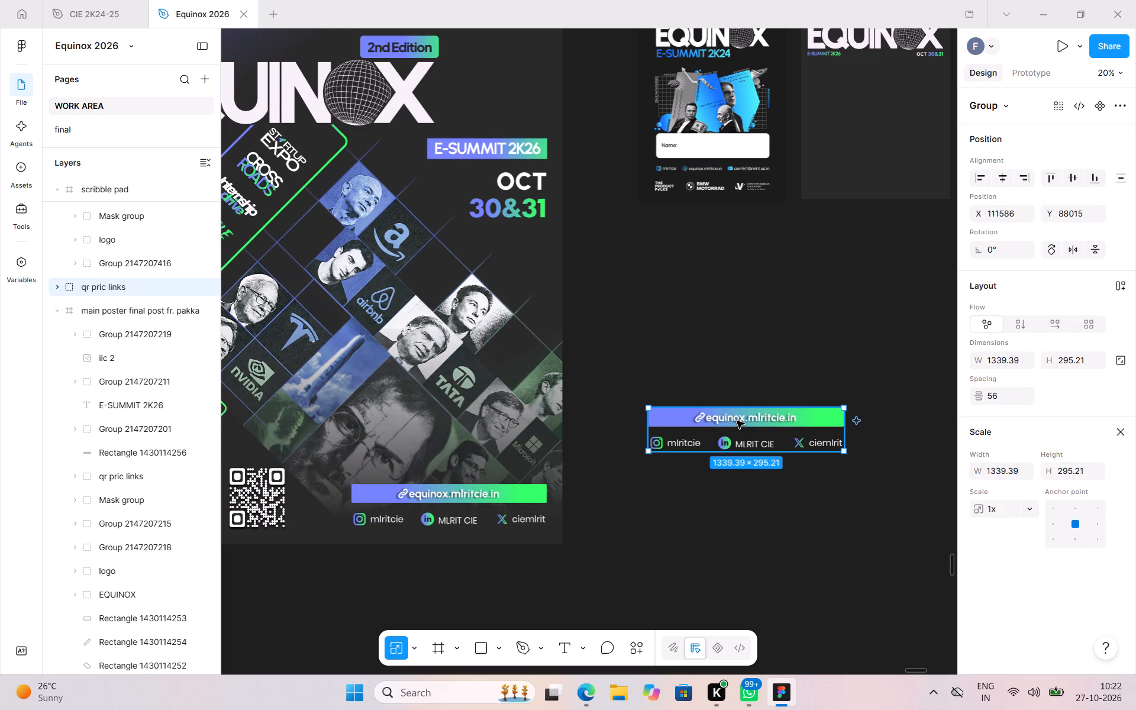
Scale the copied links block down to about 758 × 167 and bring it below the new card.
key(k)
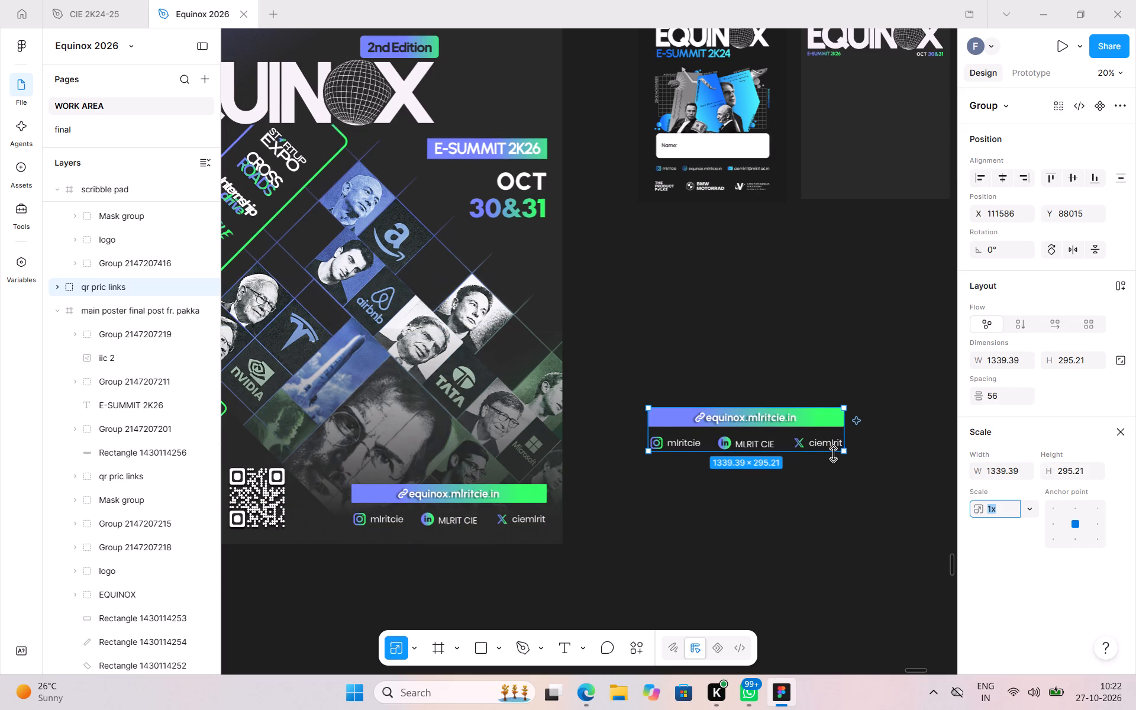
drag(848, 453, 790, 441)
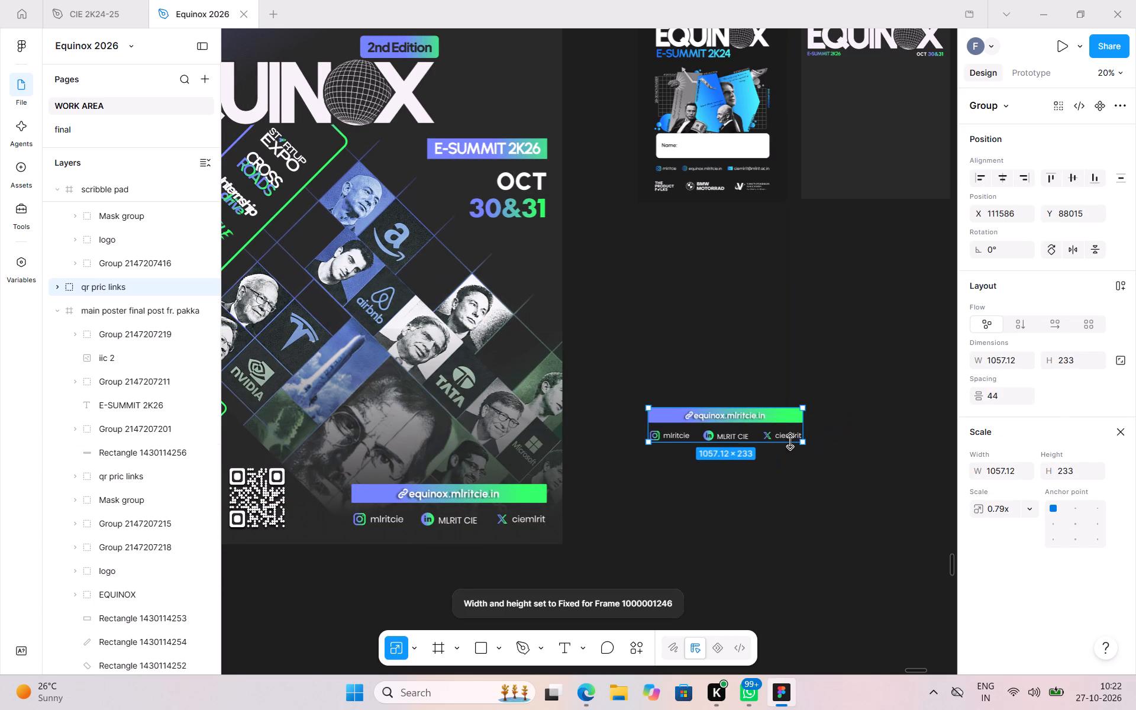
scroll(790, 441, up, 1)
drag(643, 525, 731, 343)
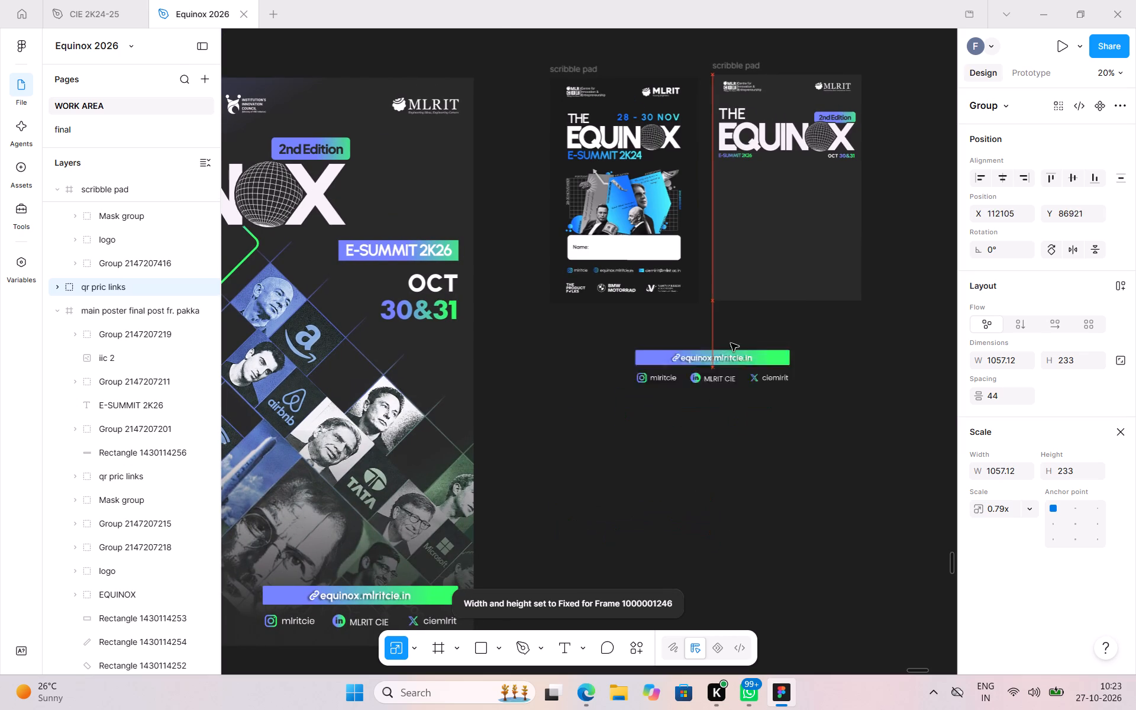
drag(731, 343, 770, 376)
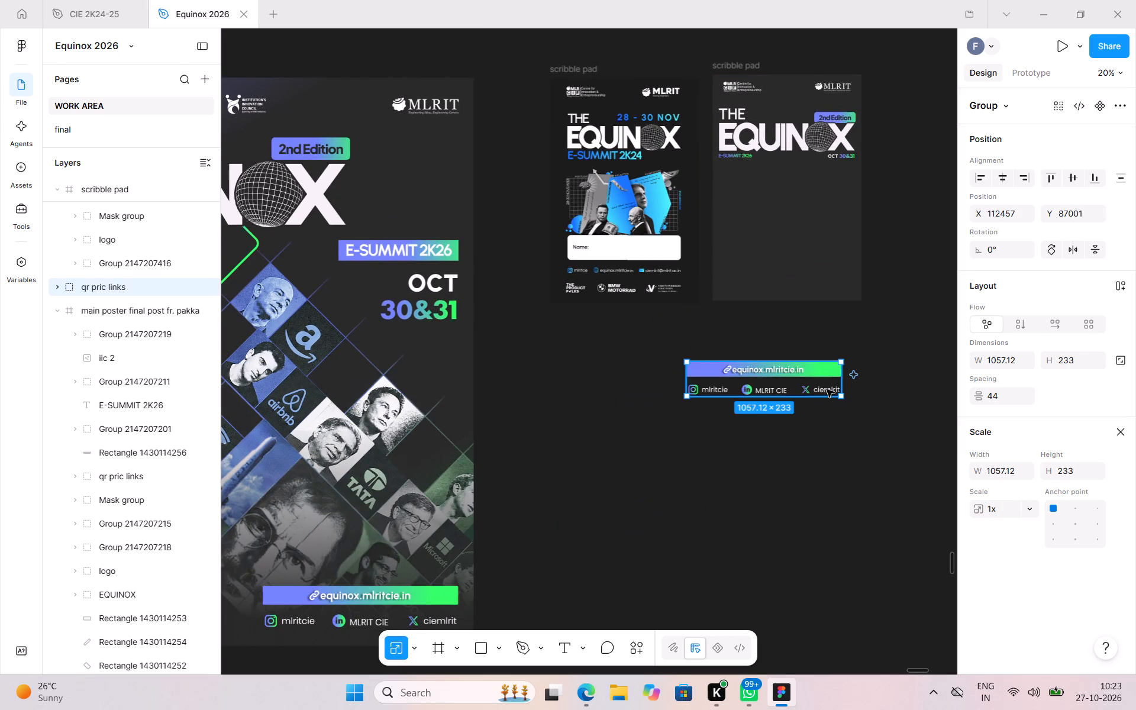
drag(843, 396, 790, 386)
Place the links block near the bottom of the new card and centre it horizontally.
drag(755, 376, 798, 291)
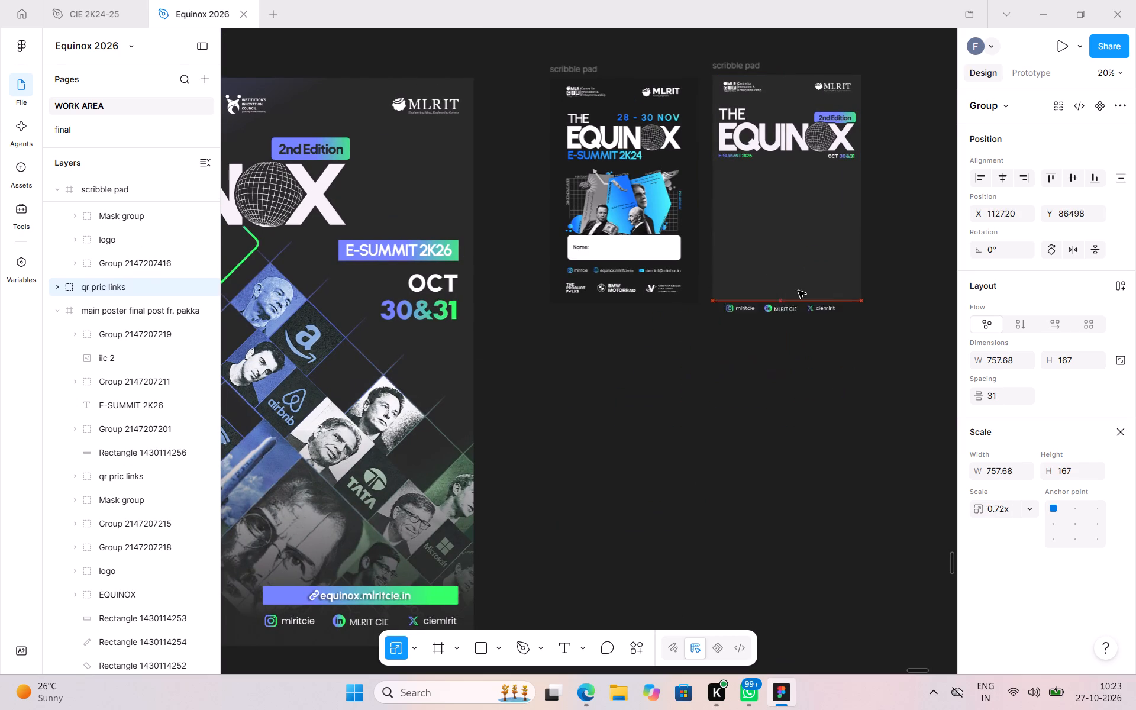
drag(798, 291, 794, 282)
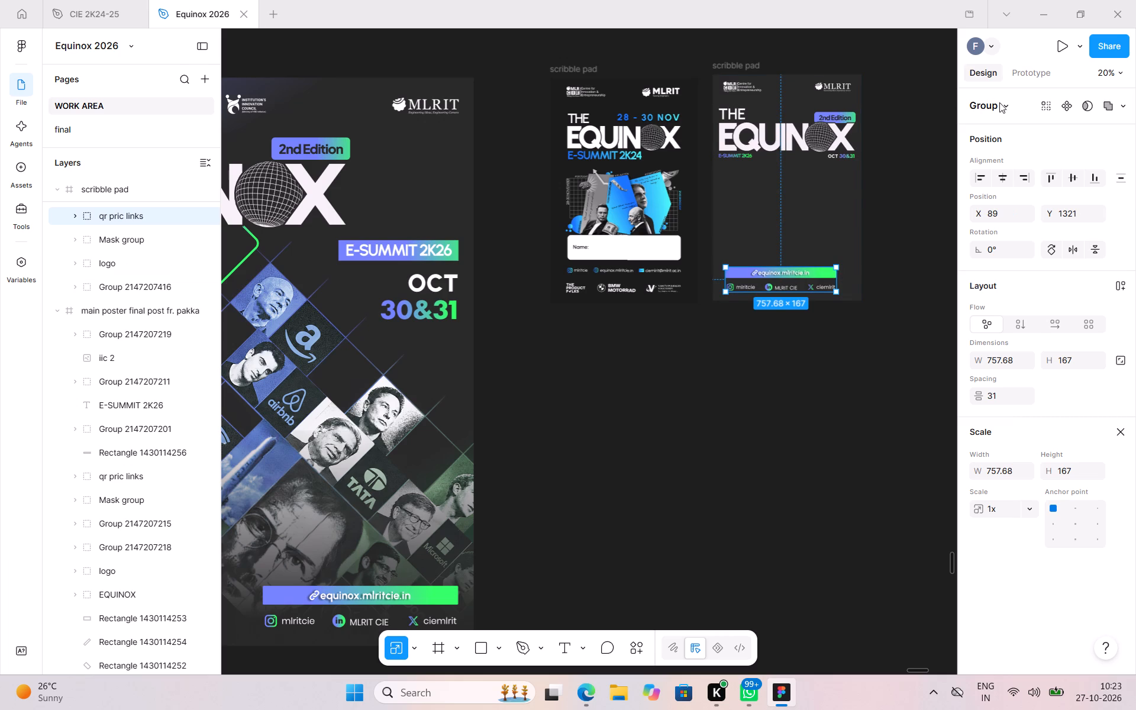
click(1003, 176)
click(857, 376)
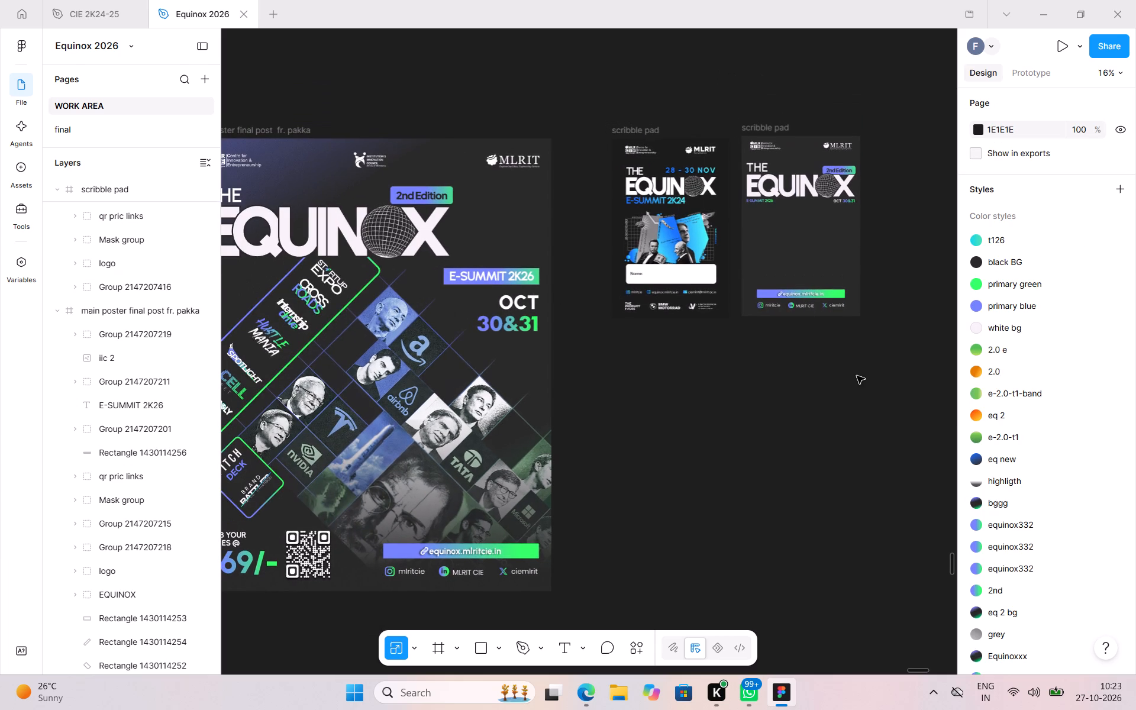
Move the links block out of the new card onto the canvas on its outer side.
drag(797, 302, 930, 305)
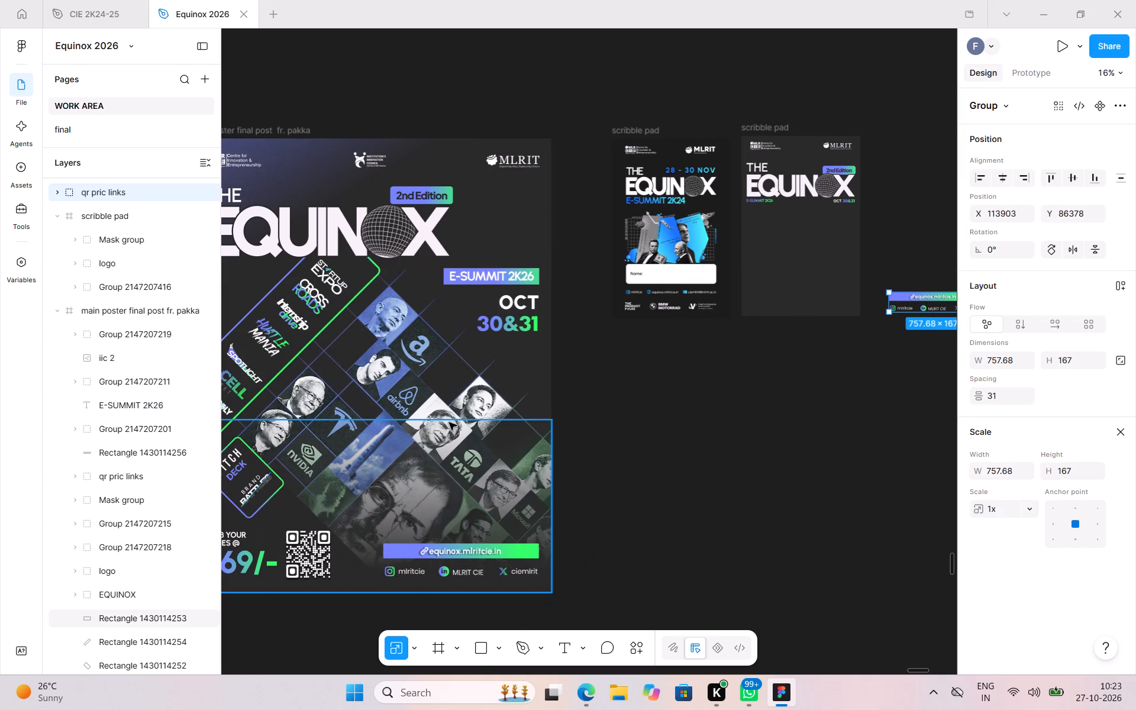
Duplicate the rotated entrepreneur collage image in place within the main poster.
click(454, 378)
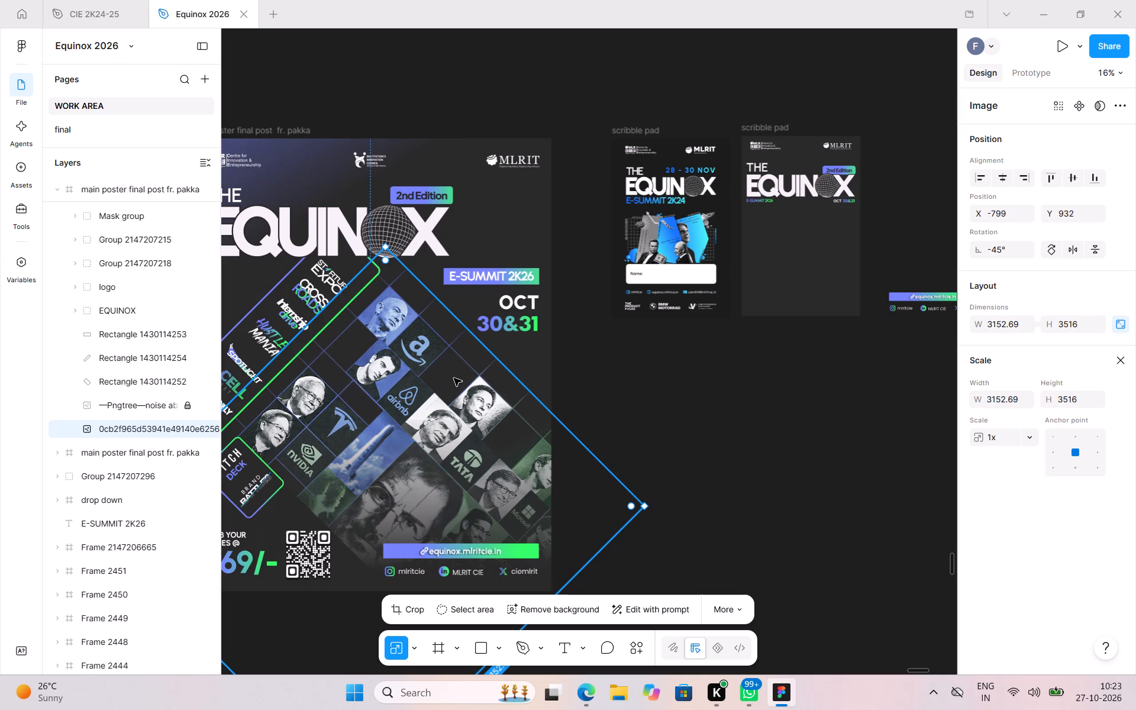
key(ctrl+c)
key(ctrl+v)
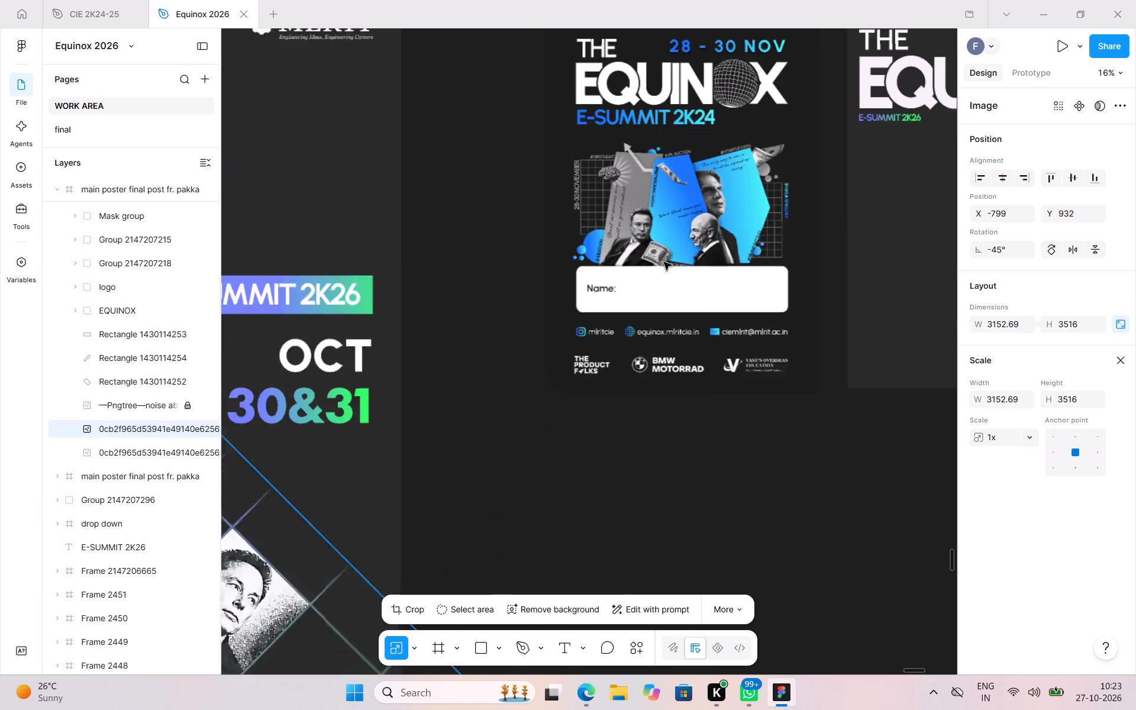
Copy the white Name box from the 2K24 card into the lower part of the new card and centre it horizontally.
scroll(664, 262, left, 2)
click(562, 317)
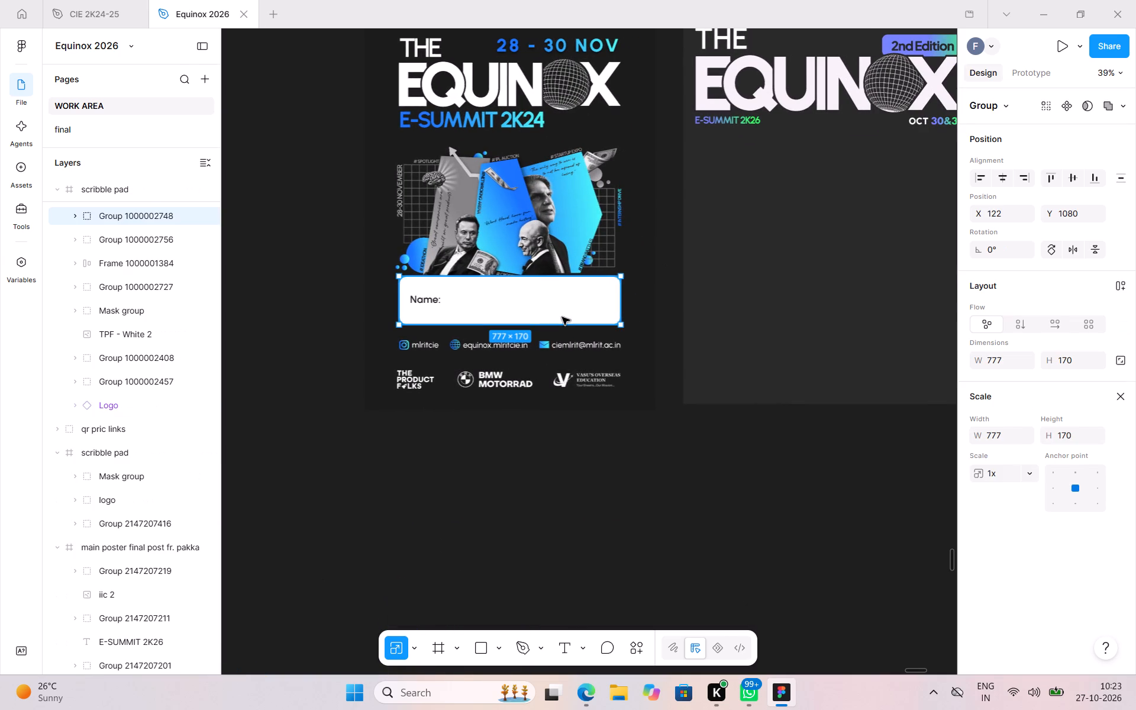
key(ctrl+c)
key(ctrl+v)
drag(562, 315, 615, 297)
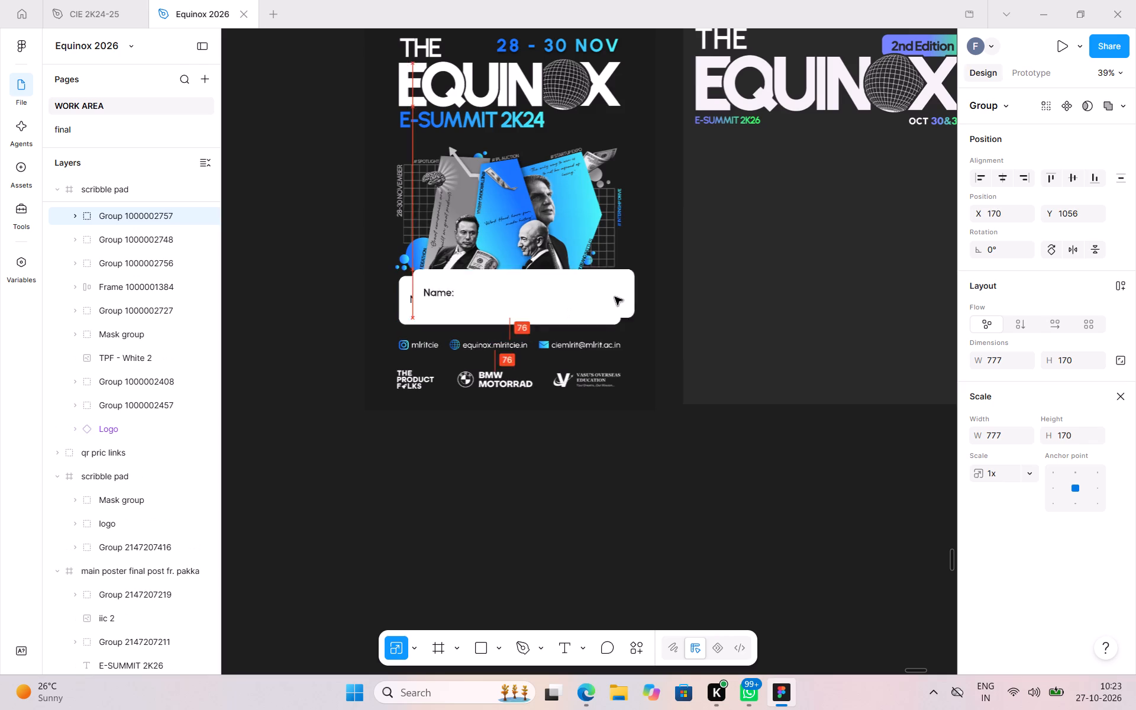
drag(615, 297, 876, 297)
scroll(876, 297, left, 1)
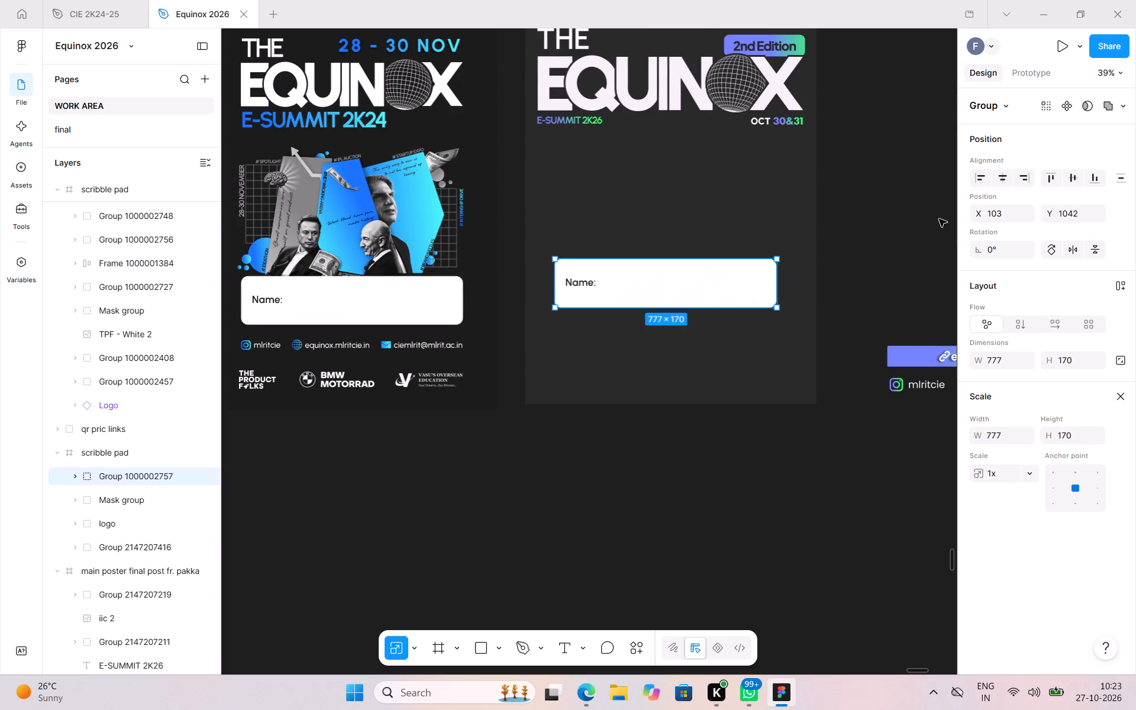
click(1000, 178)
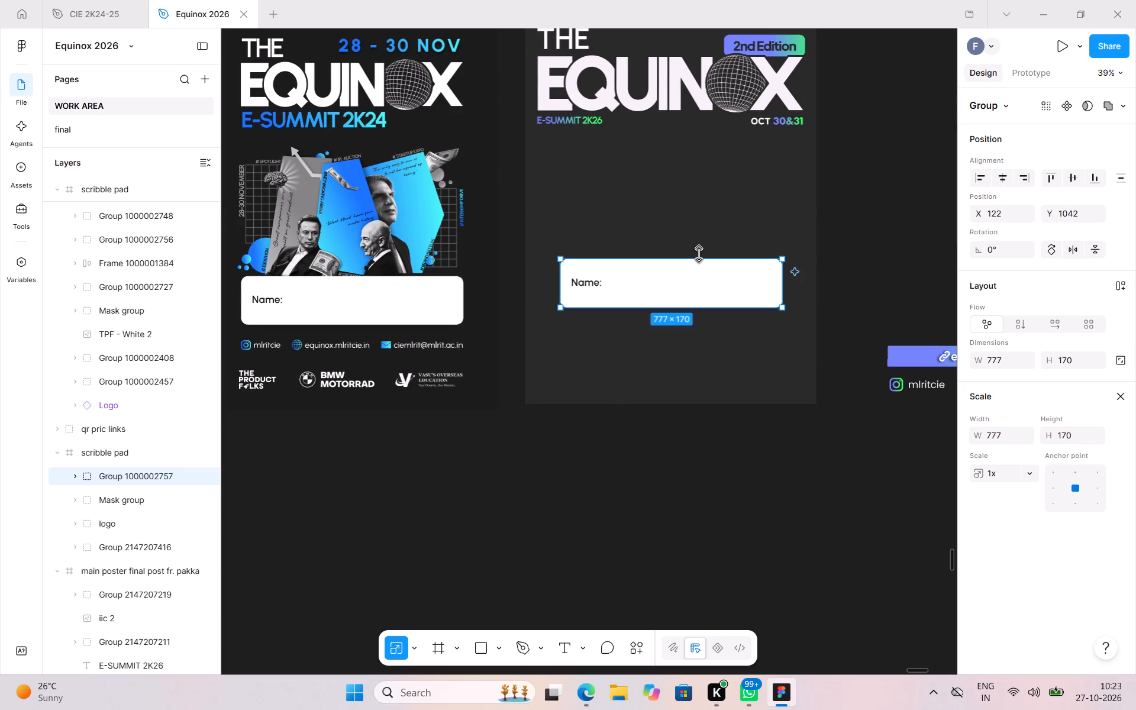
Nudge the new card's Name box down to Y 1047.
key(Down)
key(Down)
key(Down)
key(Down)
key(Down)
key(Down)
key(Down)
key(Down)
key(Down)
key(Down)
key(Down)
key(Down)
key(Down)
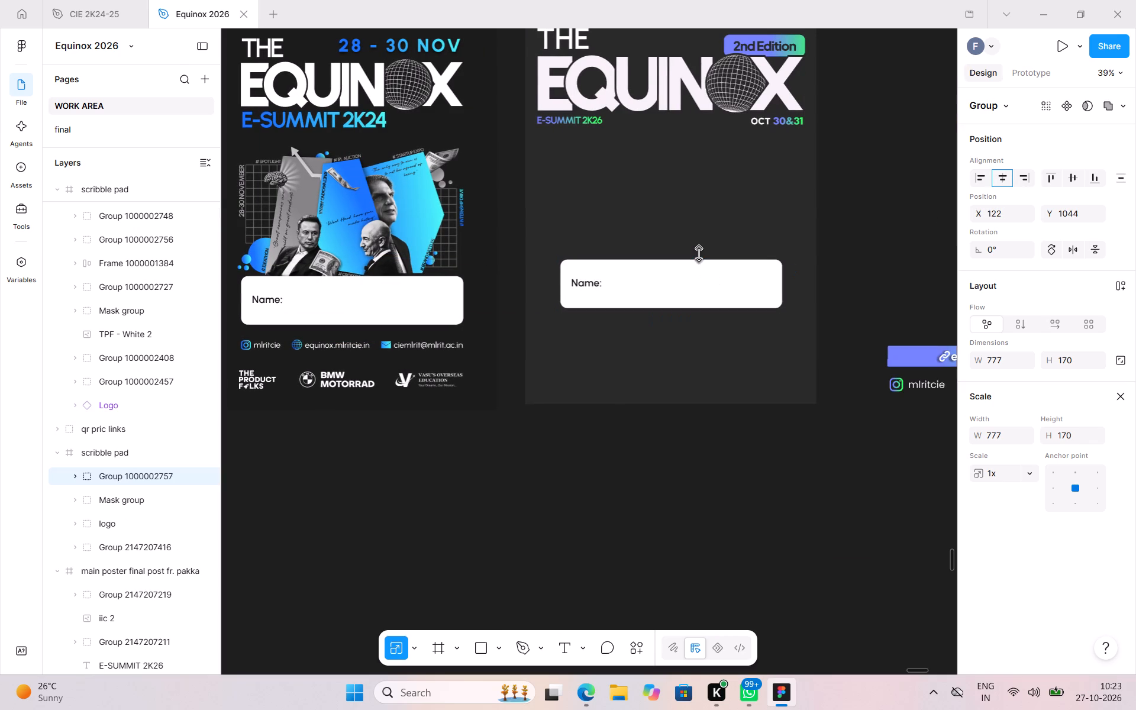
key(Down)
key(Down)
key(Down)
Copy the main poster's entrepreneur collage image and move the copy out of the poster onto the canvas below the cards.
scroll(659, 351, down, 1)
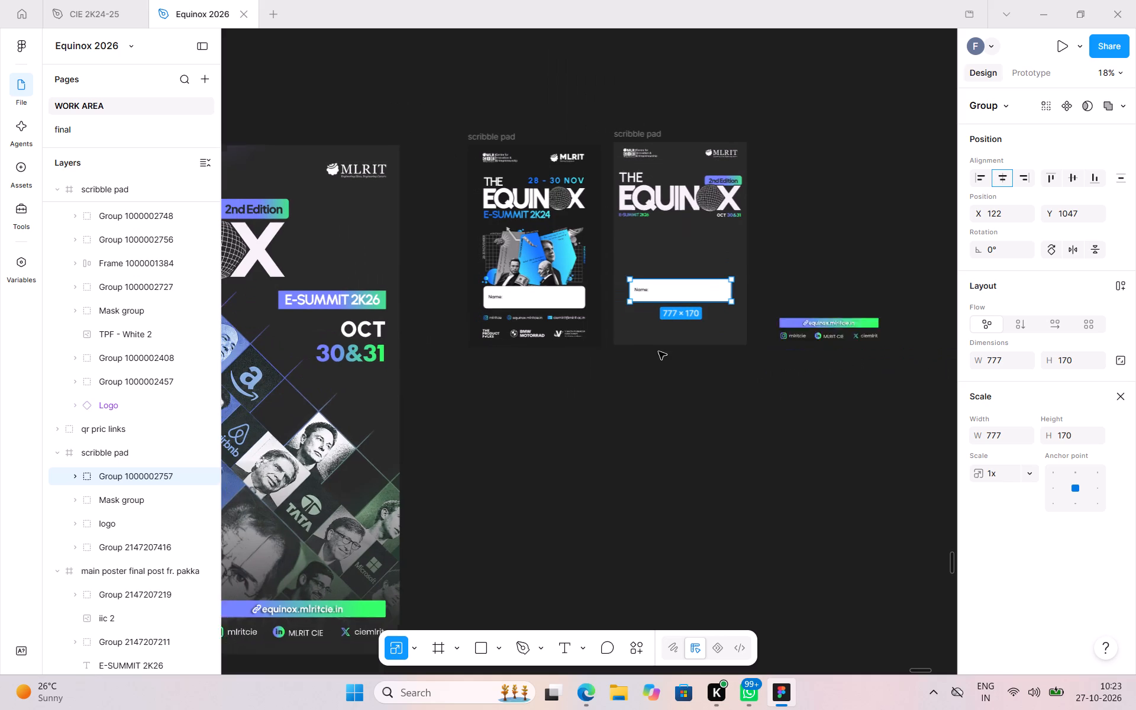
scroll(659, 351, down, 1)
click(302, 387)
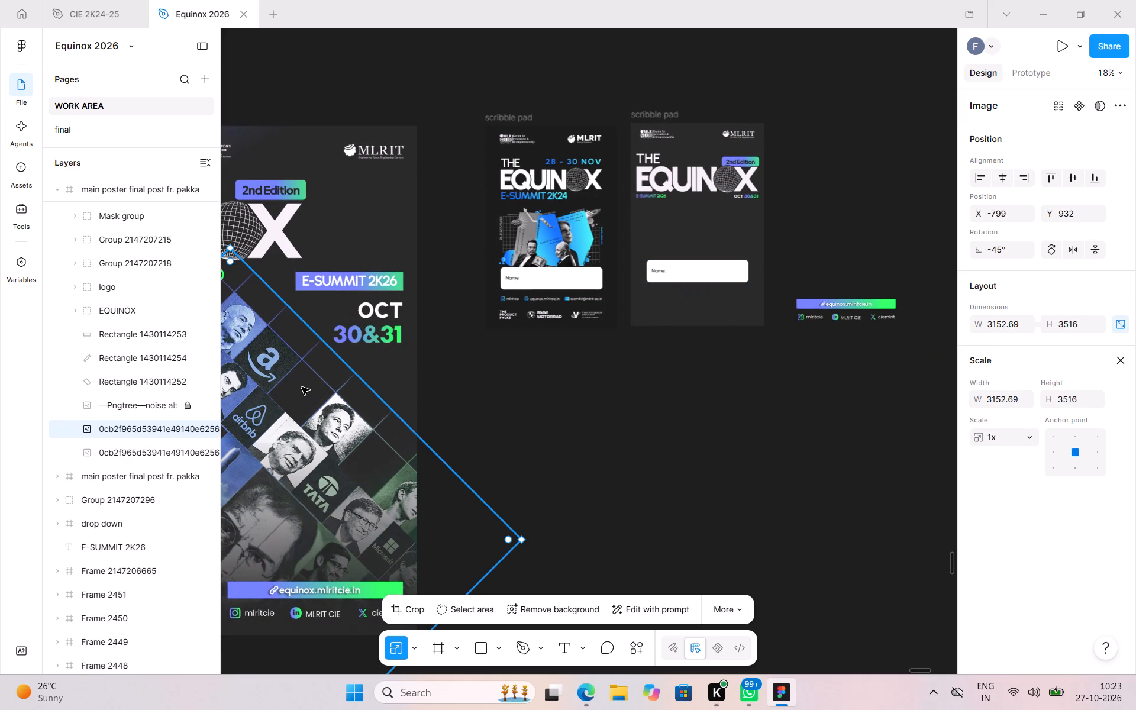
key(ctrl+c)
key(ctrl+v)
drag(302, 387, 555, 333)
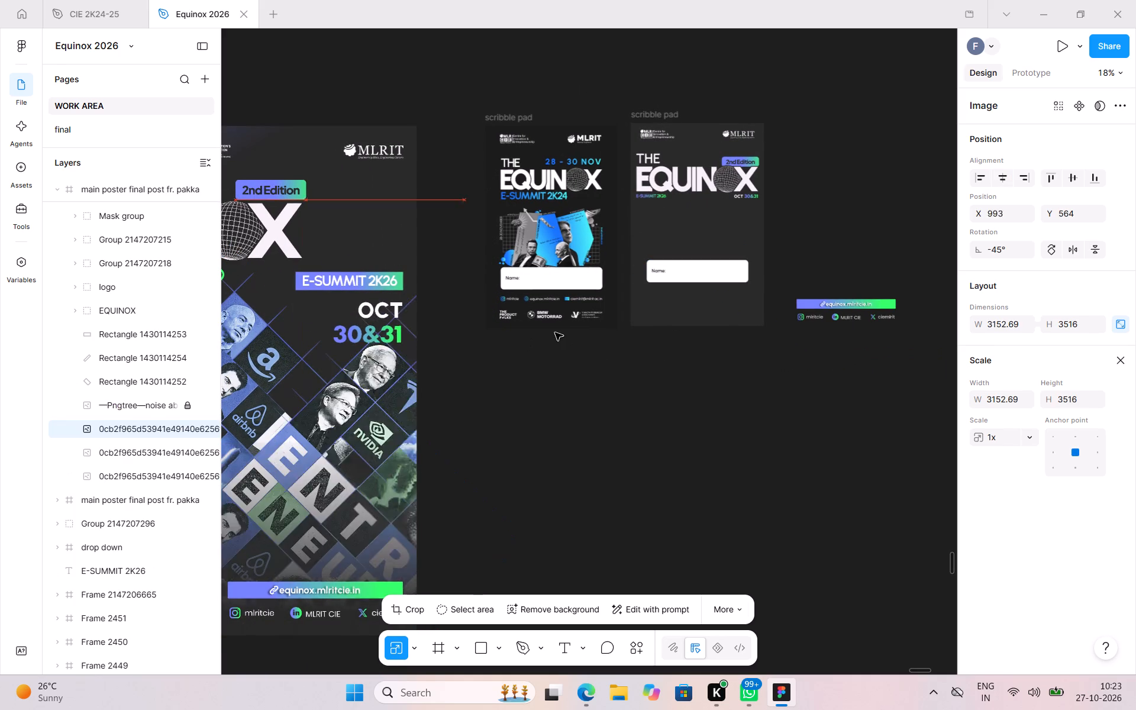
drag(555, 333, 630, 350)
scroll(630, 350, left, 1)
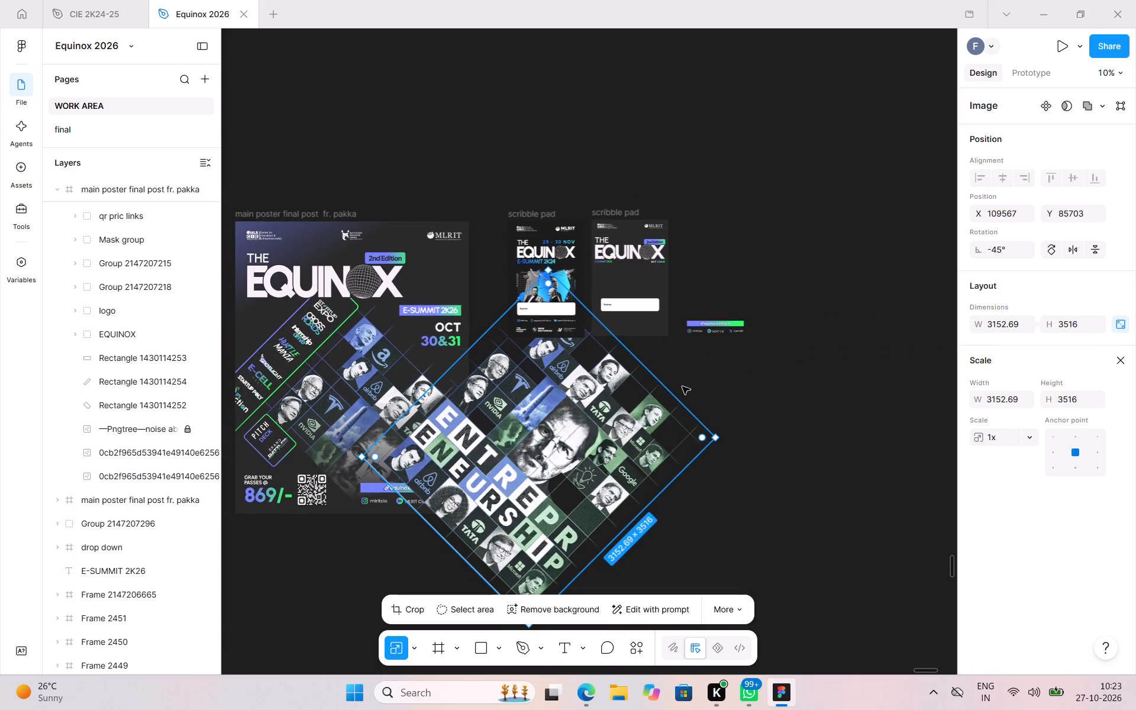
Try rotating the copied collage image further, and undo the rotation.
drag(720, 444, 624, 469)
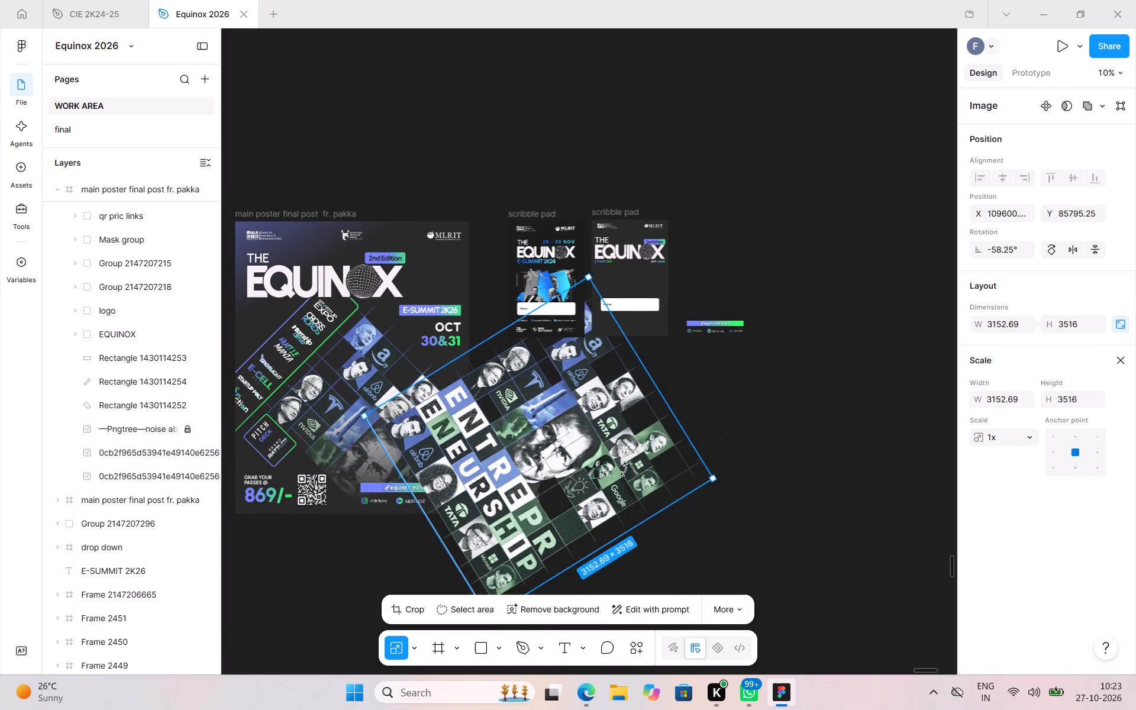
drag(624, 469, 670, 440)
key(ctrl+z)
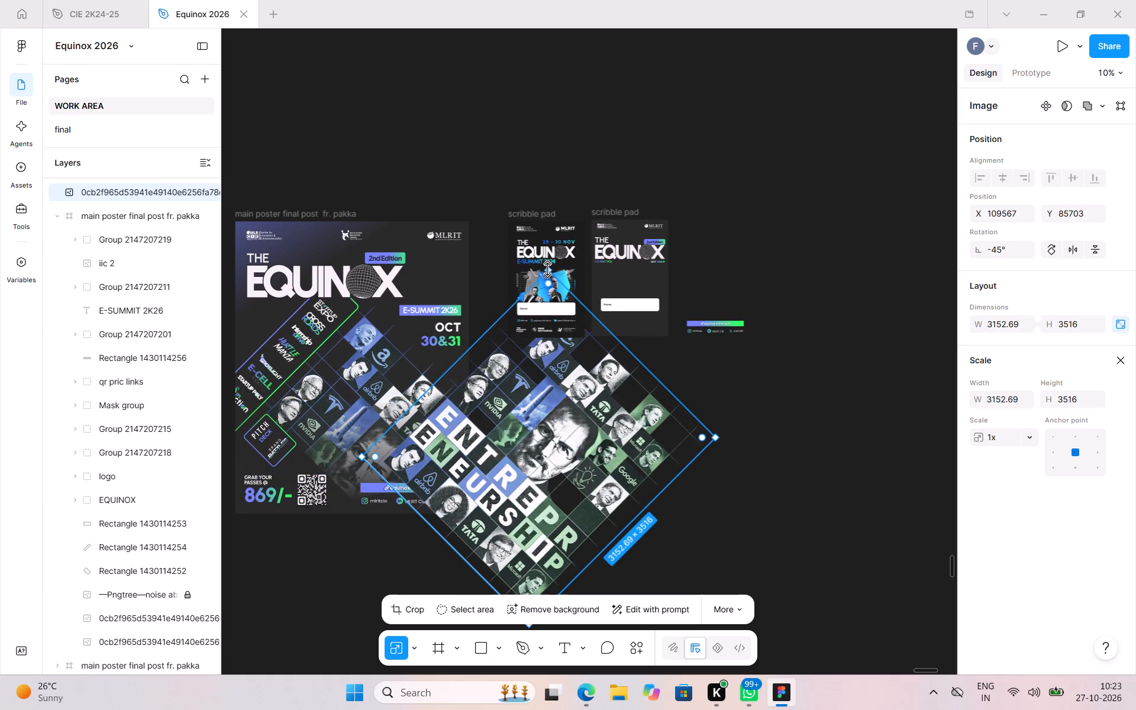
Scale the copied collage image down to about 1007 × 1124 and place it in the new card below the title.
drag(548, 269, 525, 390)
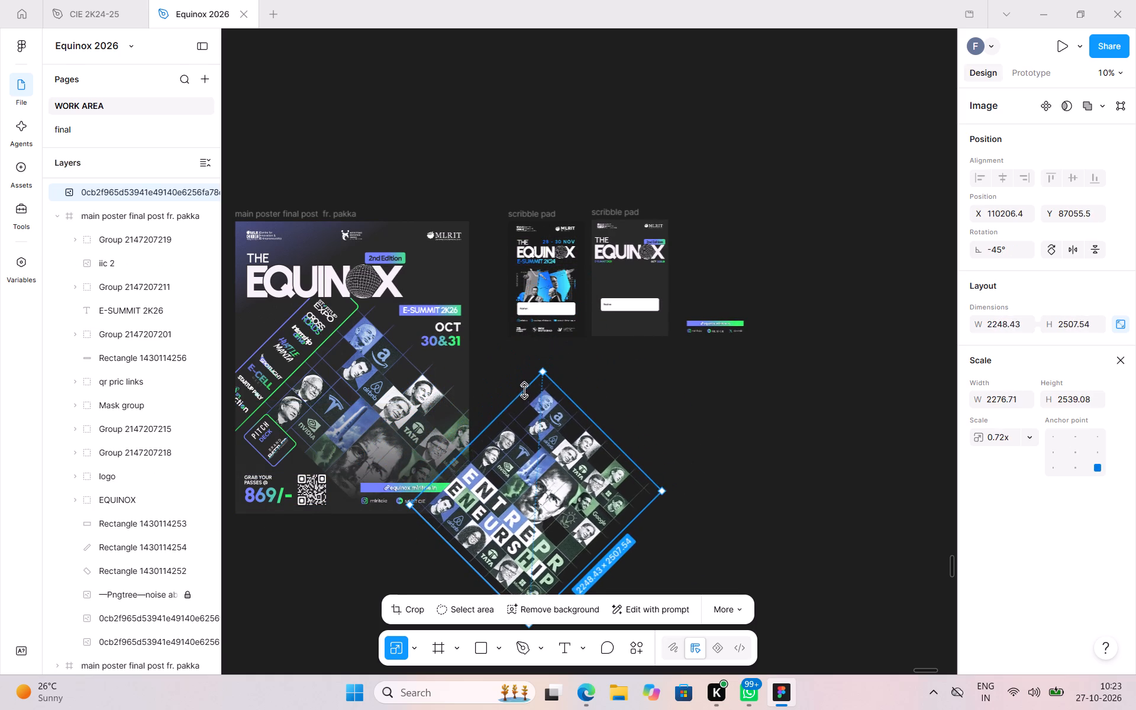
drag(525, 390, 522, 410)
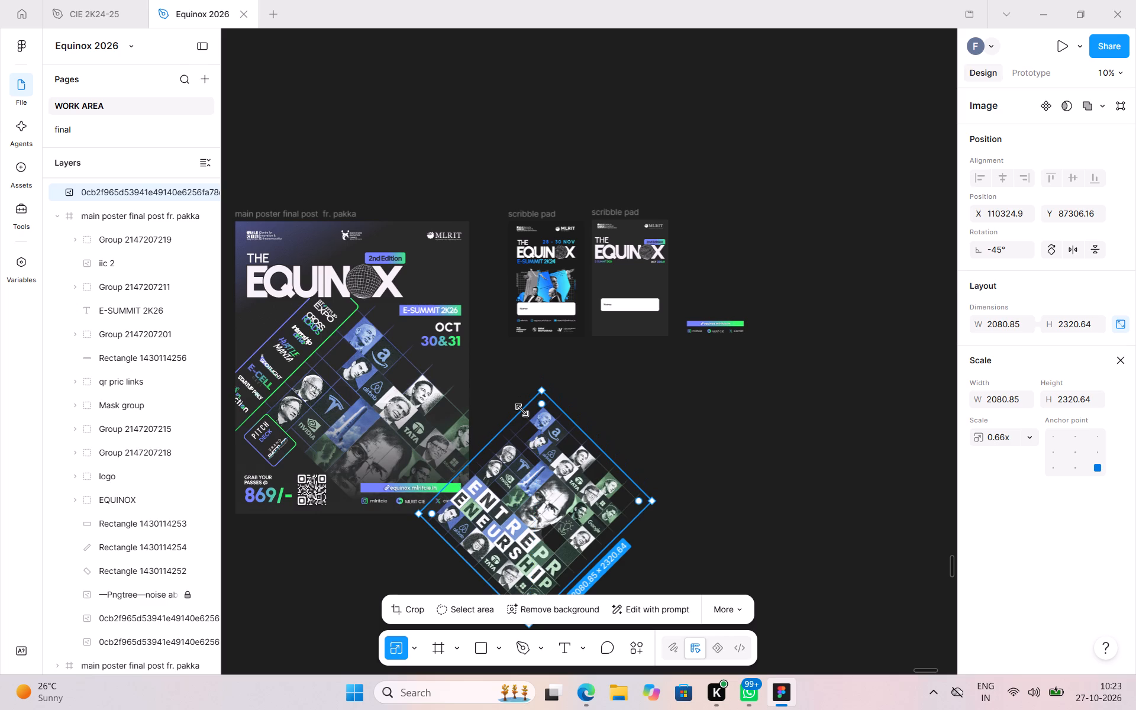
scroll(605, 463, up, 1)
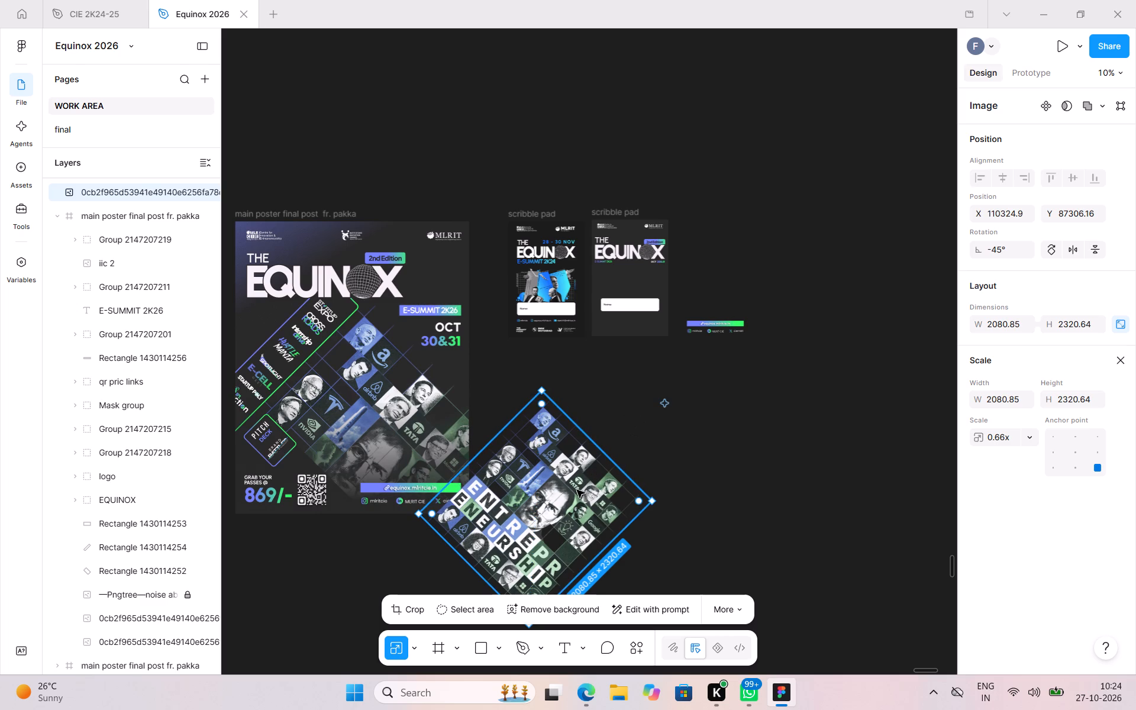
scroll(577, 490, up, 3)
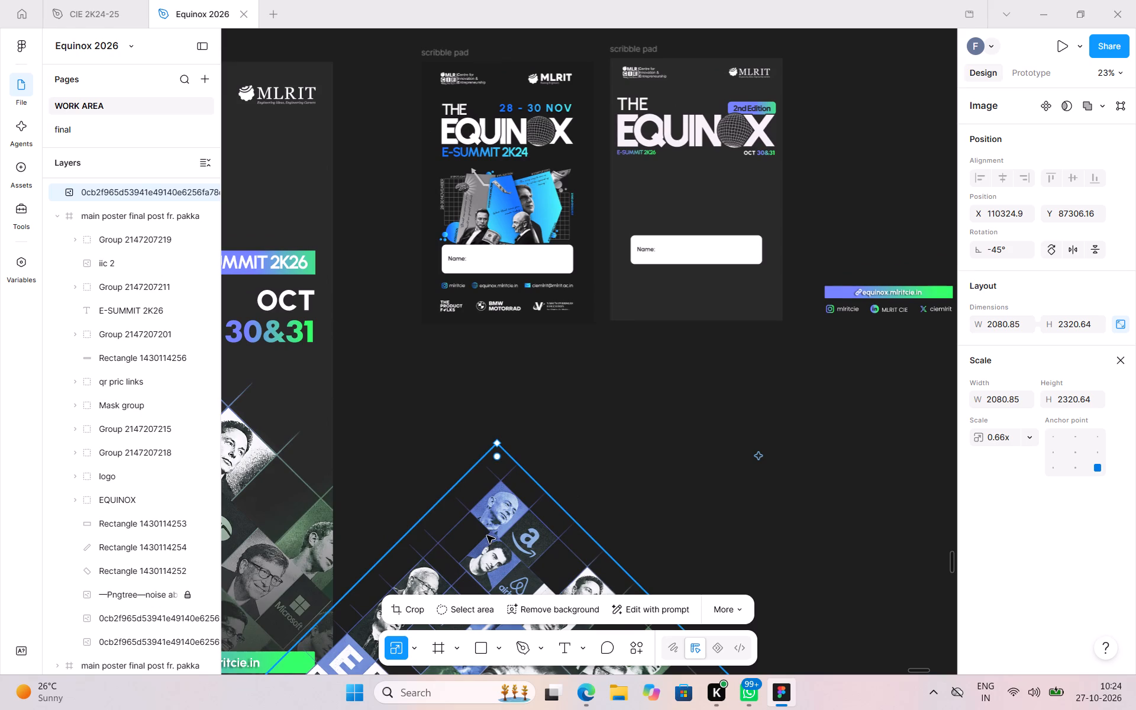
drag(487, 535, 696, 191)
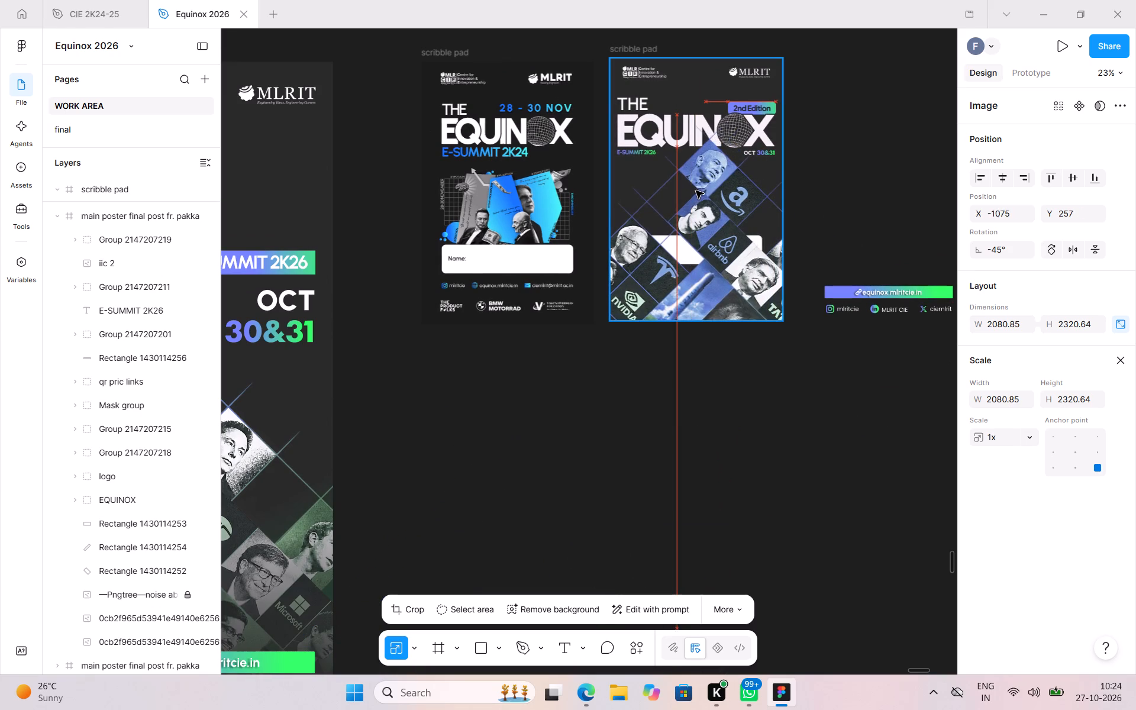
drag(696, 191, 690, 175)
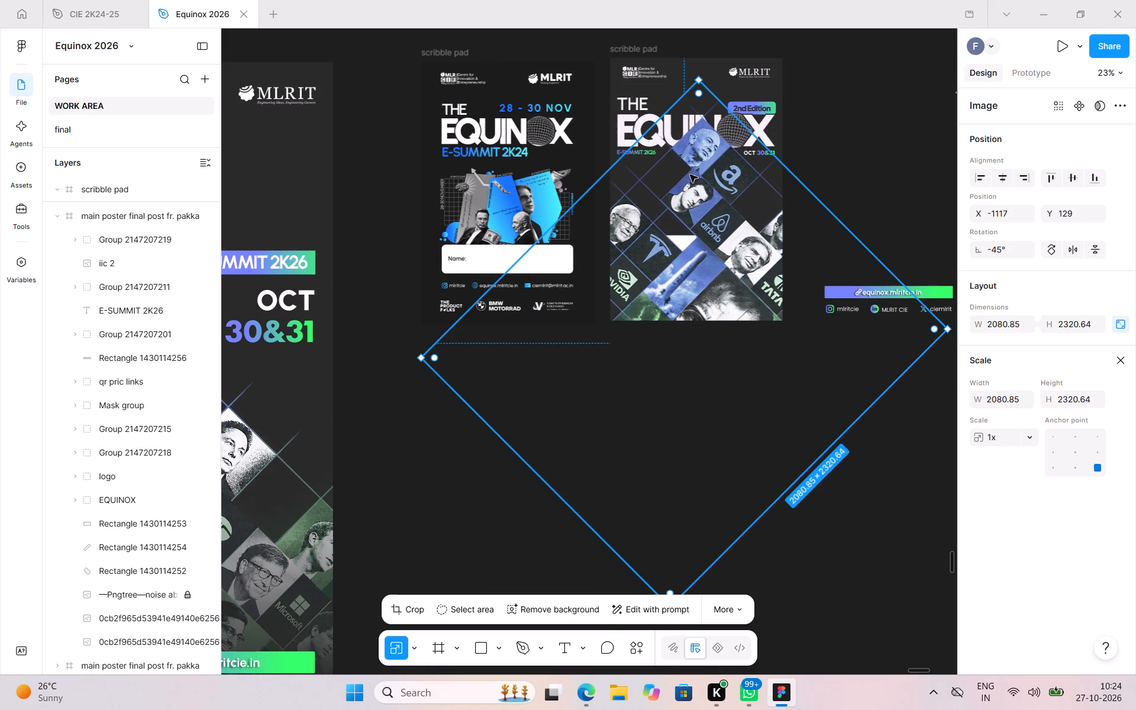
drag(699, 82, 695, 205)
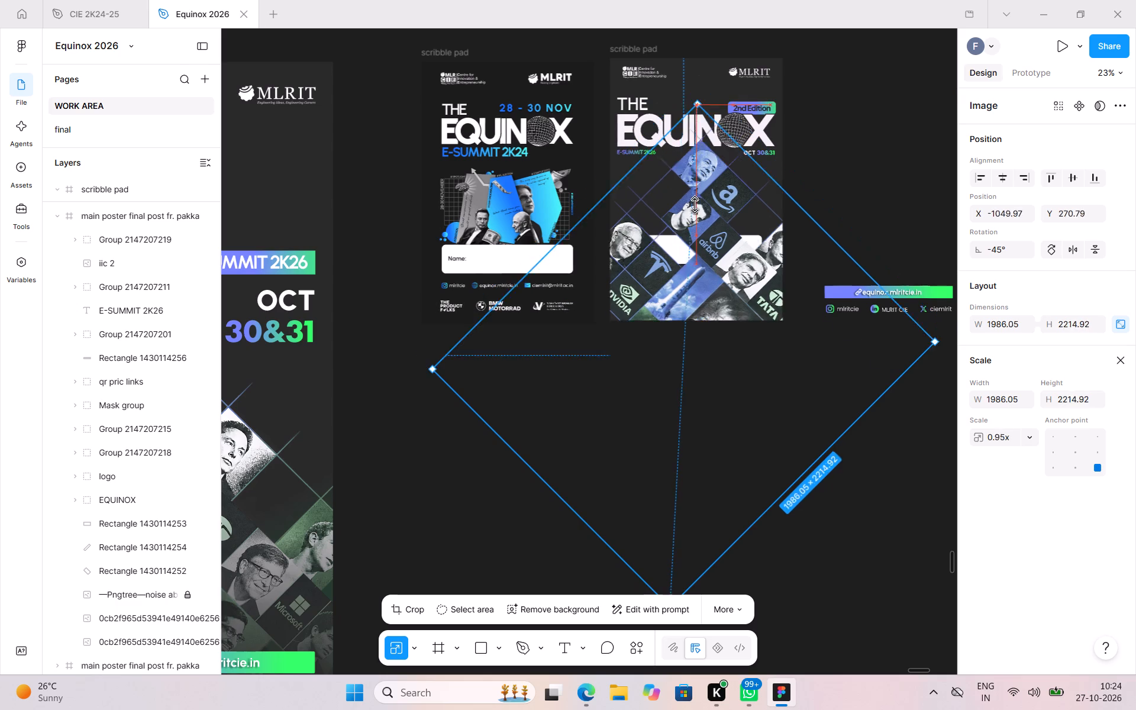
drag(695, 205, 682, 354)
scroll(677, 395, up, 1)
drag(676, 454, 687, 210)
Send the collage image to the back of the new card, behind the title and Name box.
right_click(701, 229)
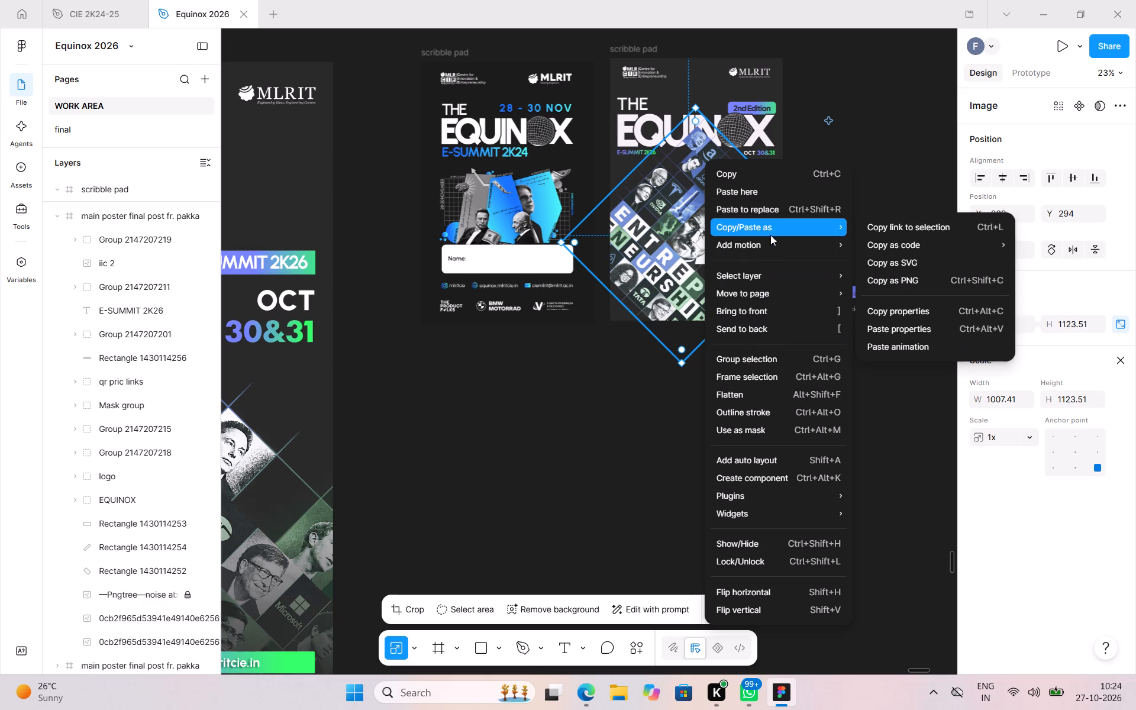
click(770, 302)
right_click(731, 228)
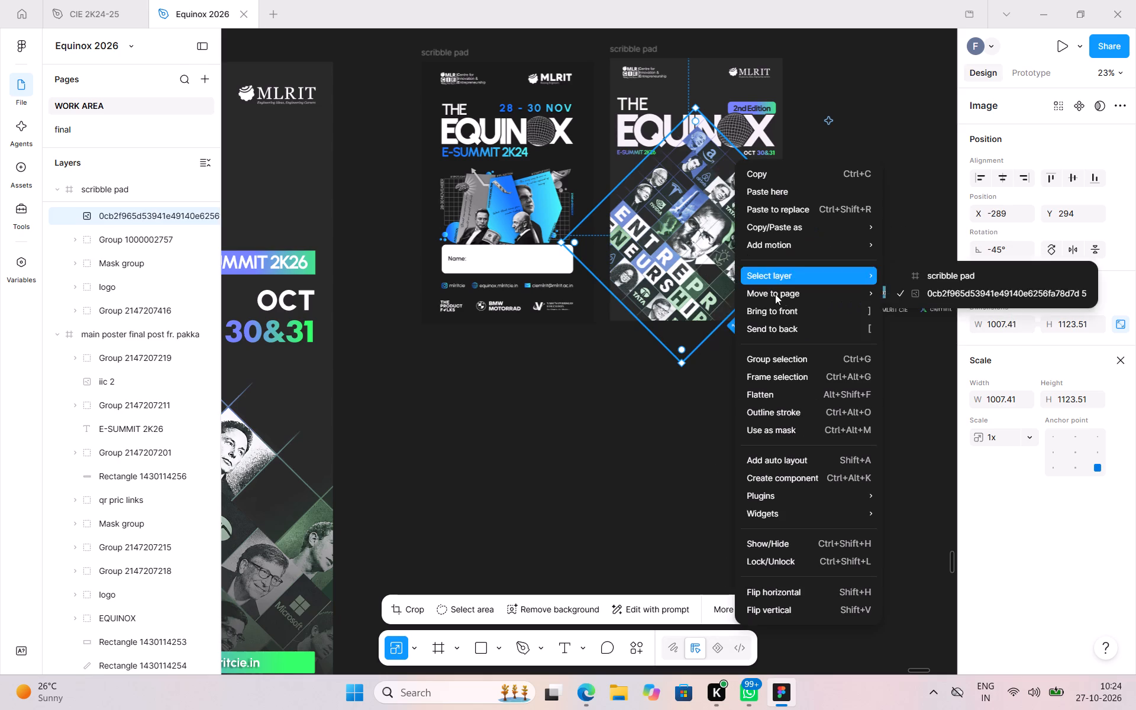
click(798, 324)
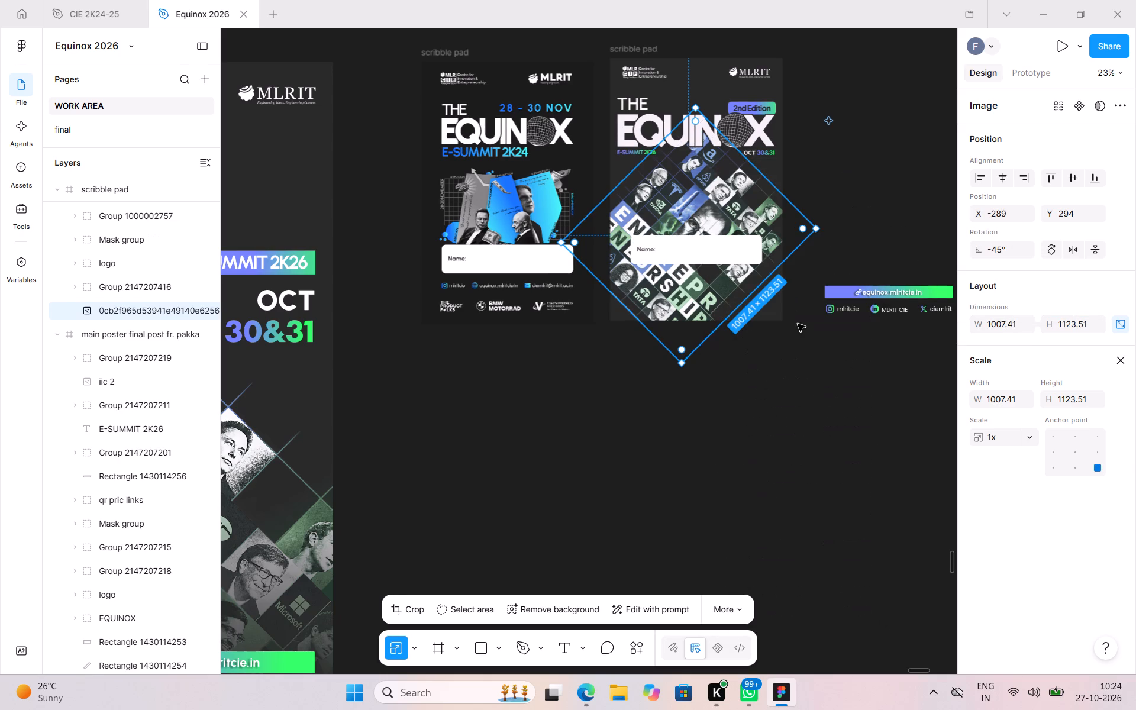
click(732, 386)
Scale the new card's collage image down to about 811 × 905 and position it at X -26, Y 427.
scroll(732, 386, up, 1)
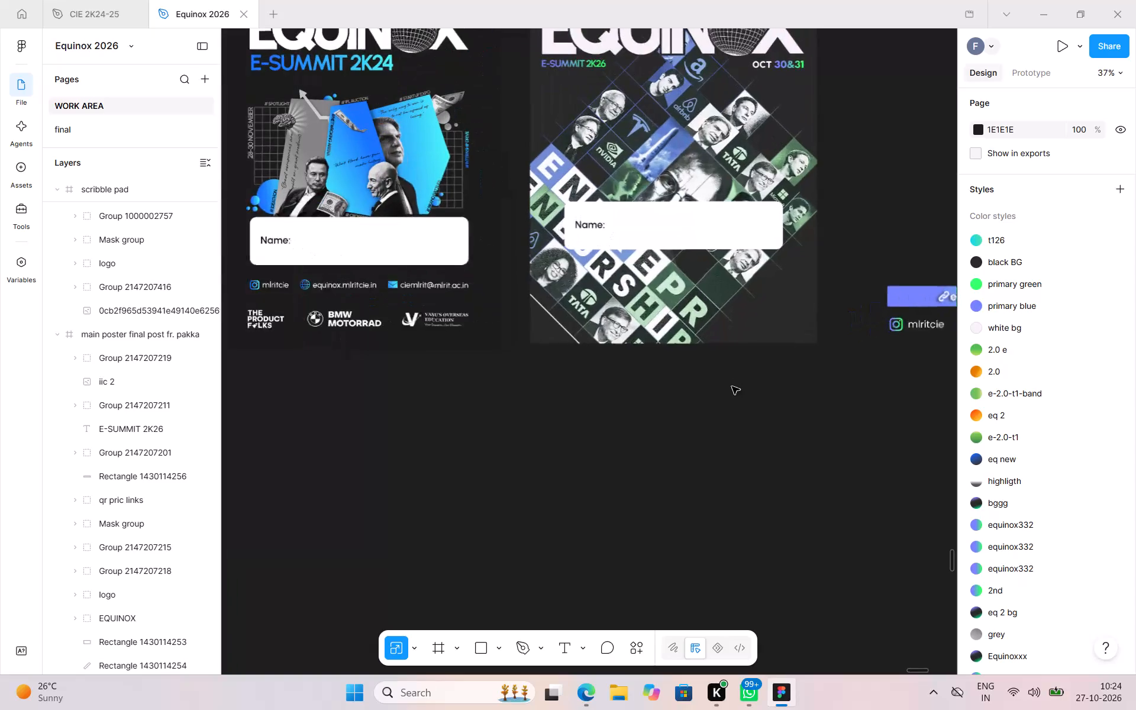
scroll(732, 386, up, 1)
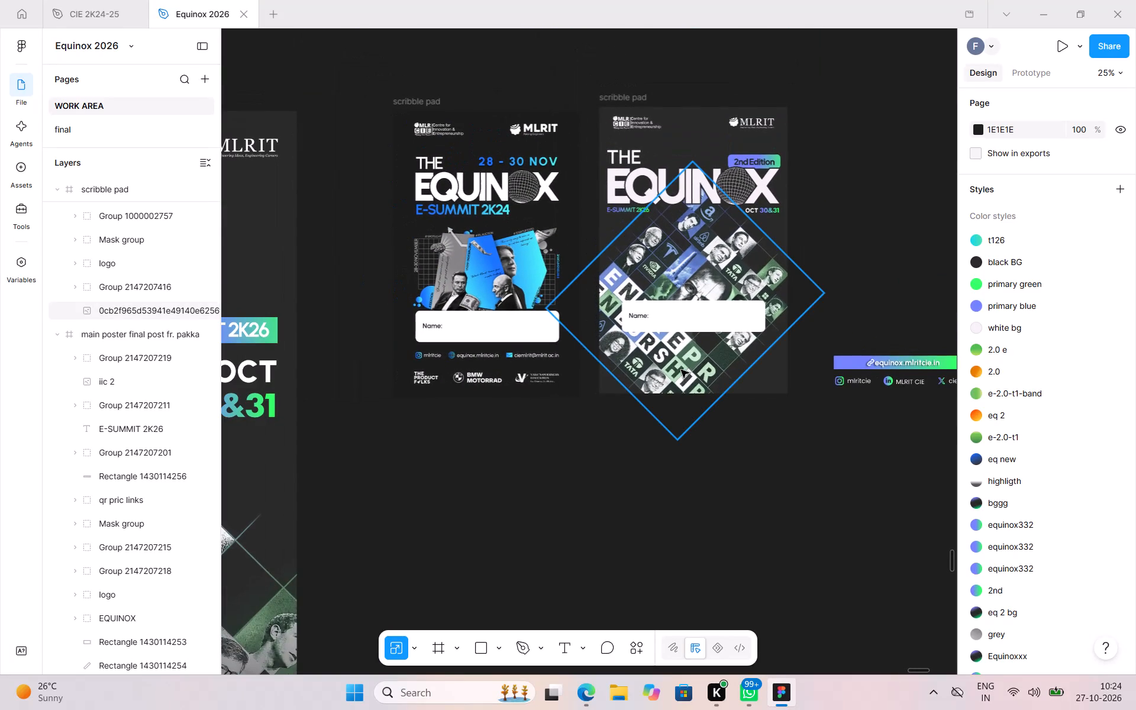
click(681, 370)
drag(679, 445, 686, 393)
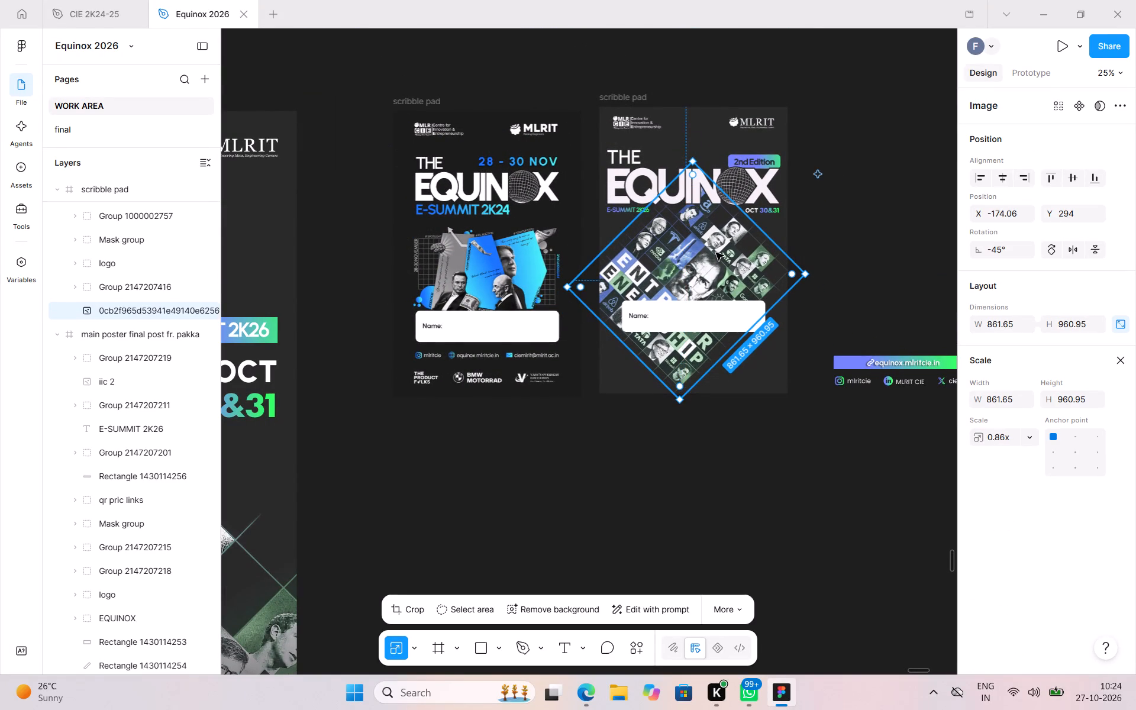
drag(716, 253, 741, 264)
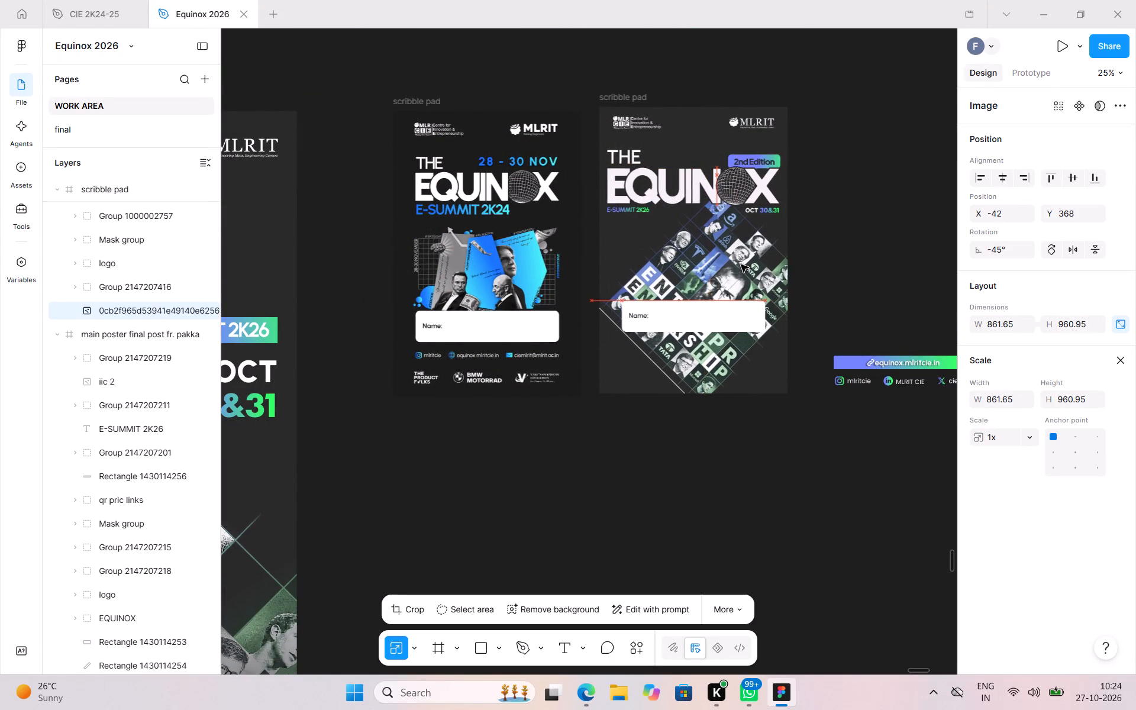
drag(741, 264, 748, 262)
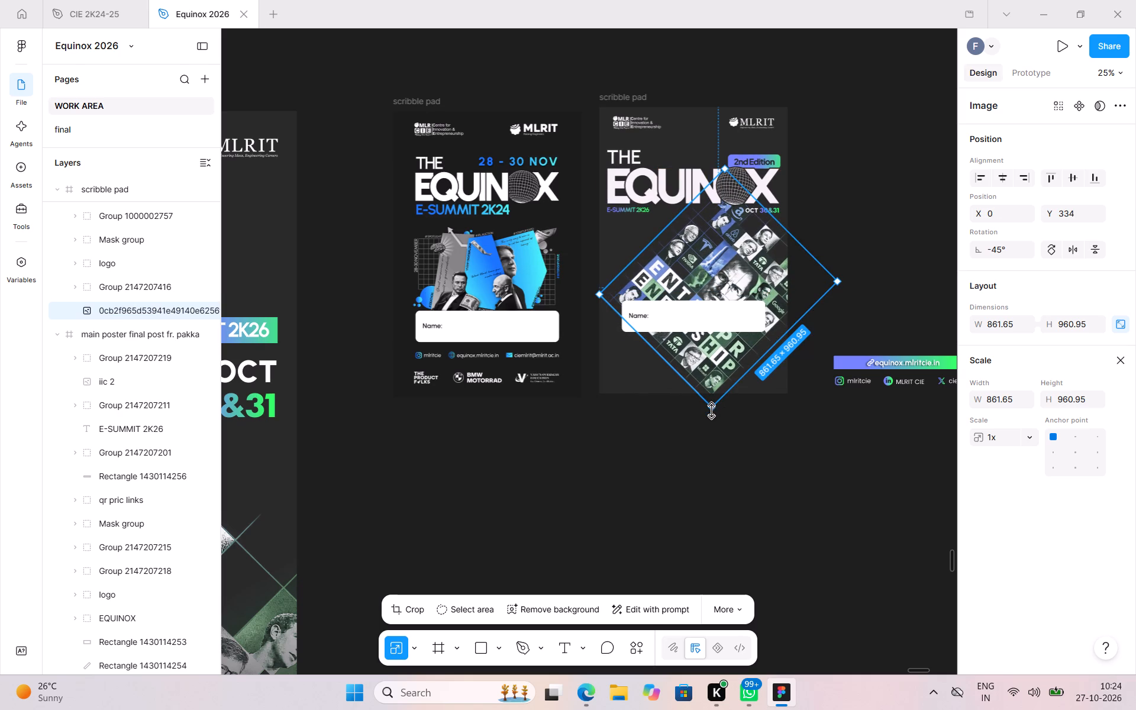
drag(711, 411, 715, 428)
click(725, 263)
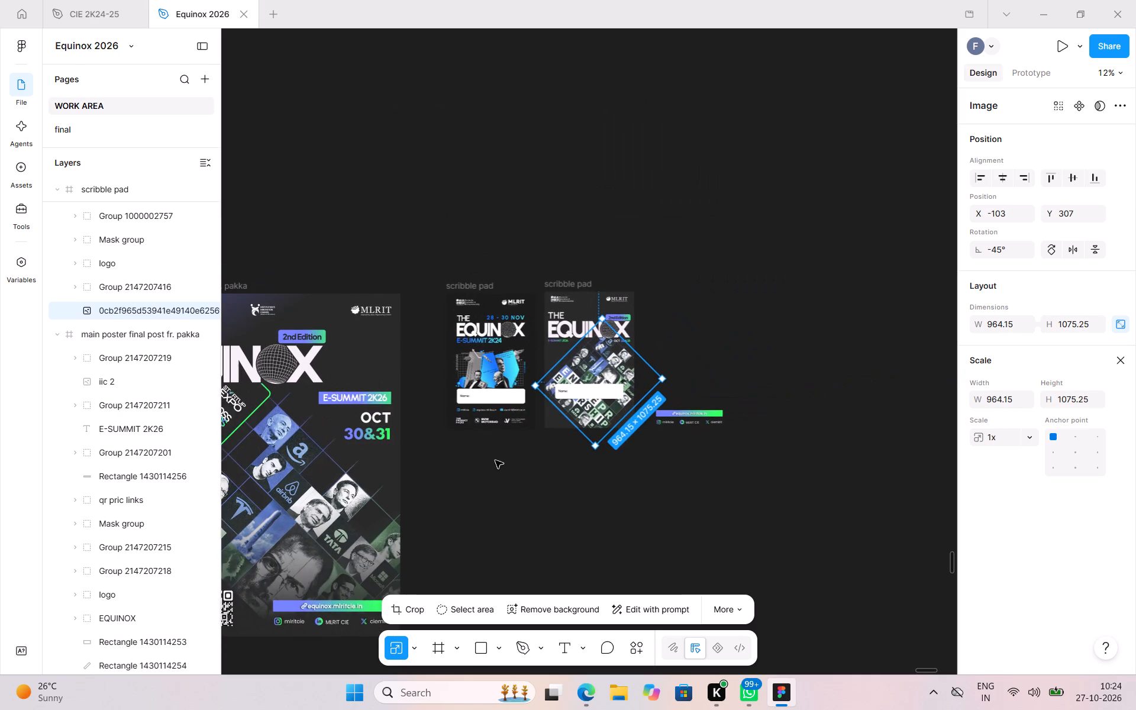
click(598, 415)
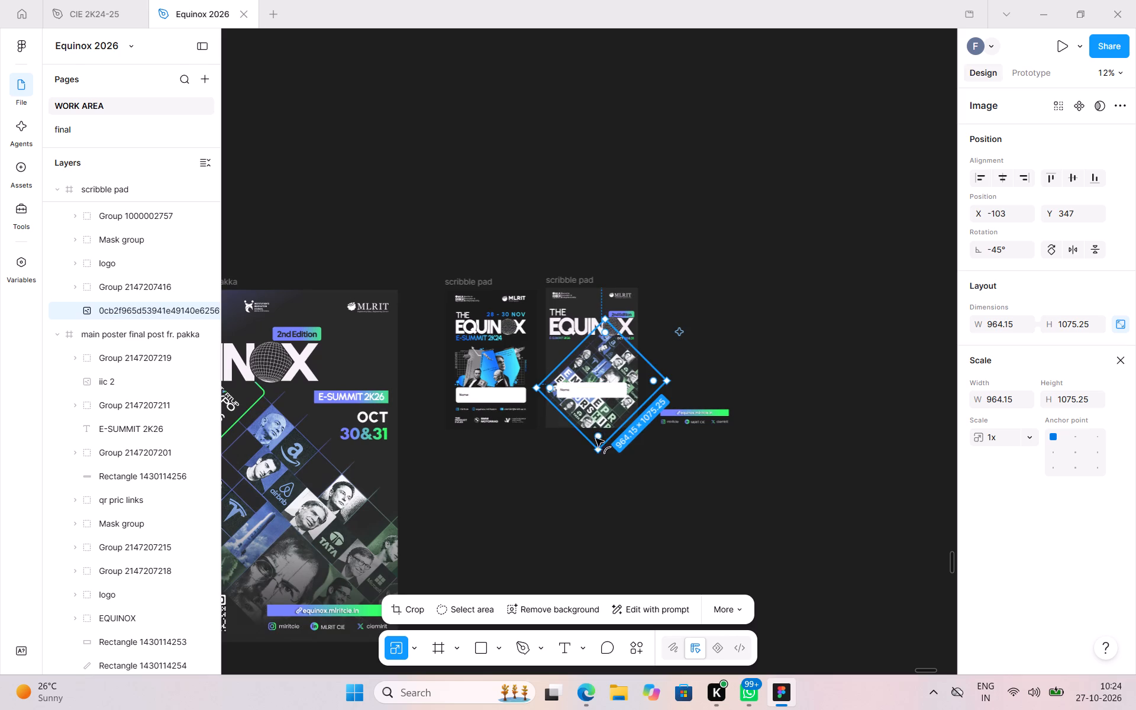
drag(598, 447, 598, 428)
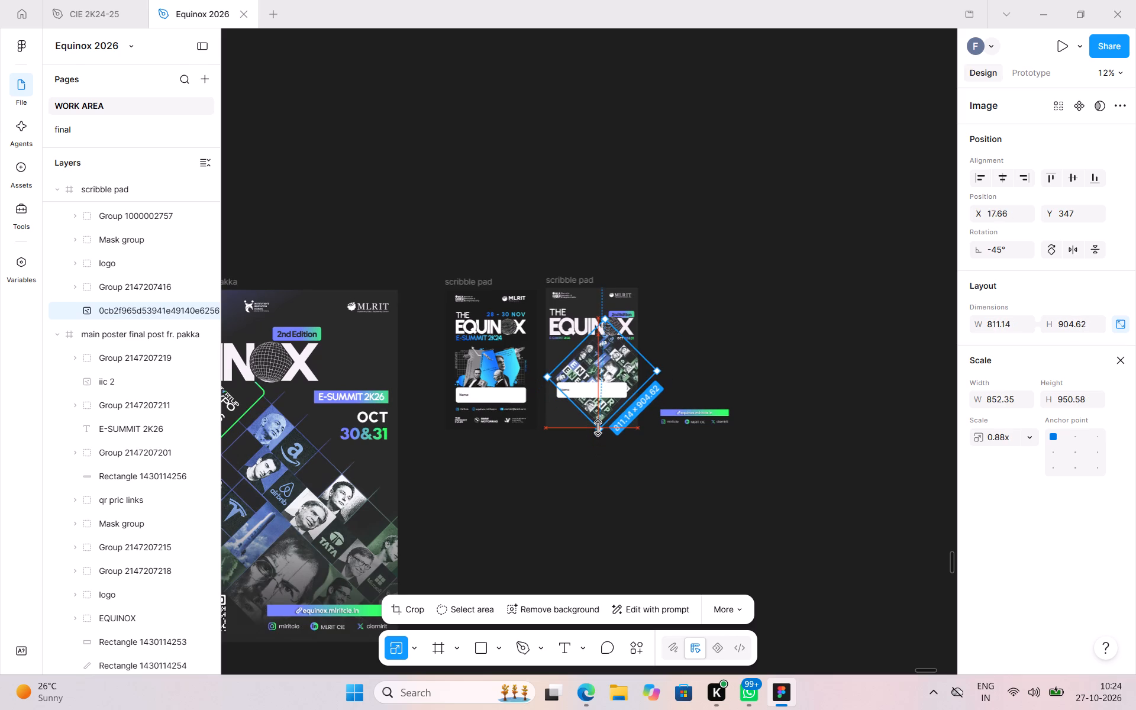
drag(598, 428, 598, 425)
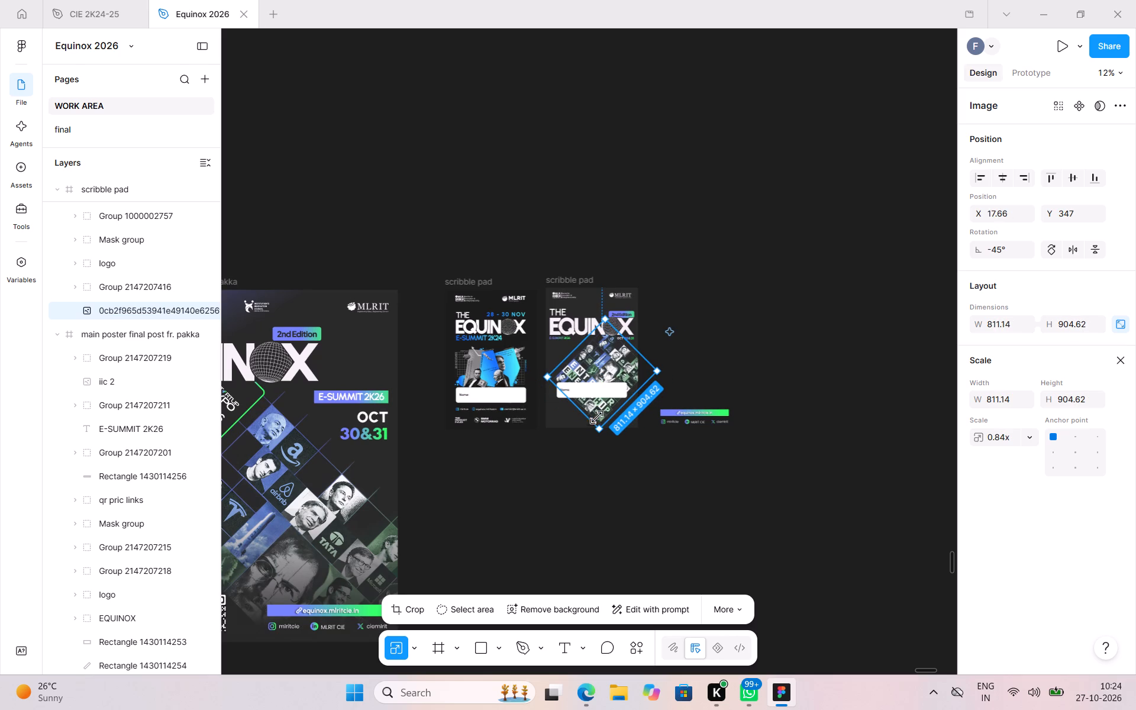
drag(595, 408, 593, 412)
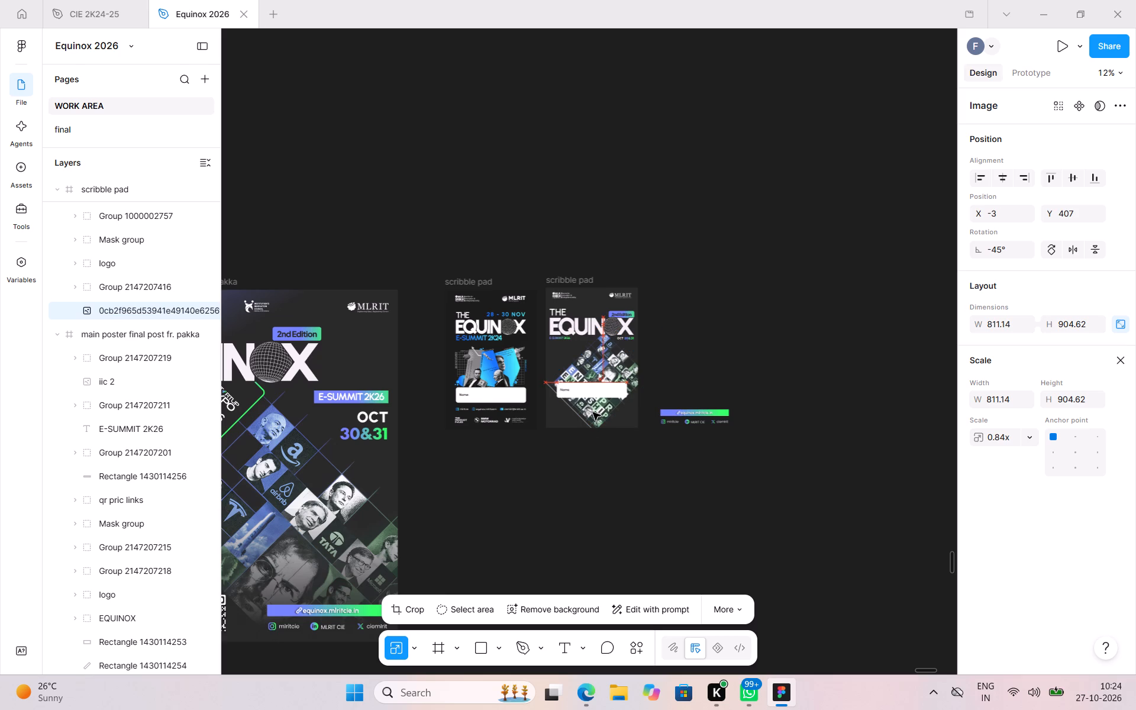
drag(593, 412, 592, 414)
Cut the collage image out of the new card.
scroll(492, 457, down, 2)
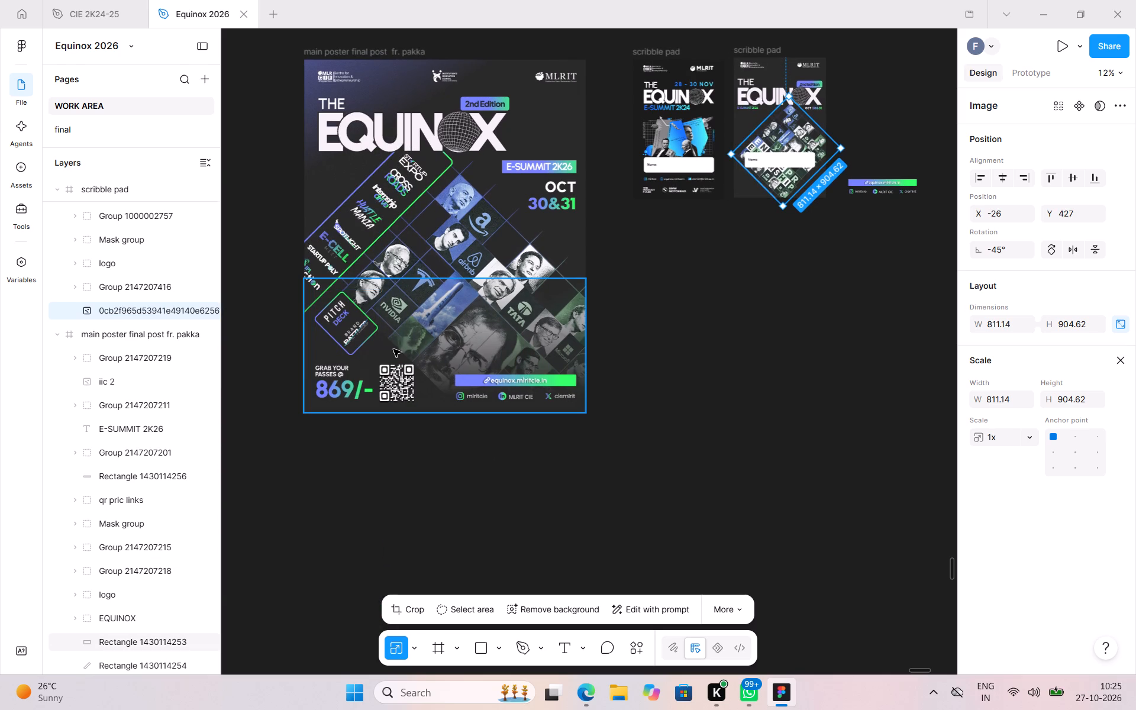
click(545, 534)
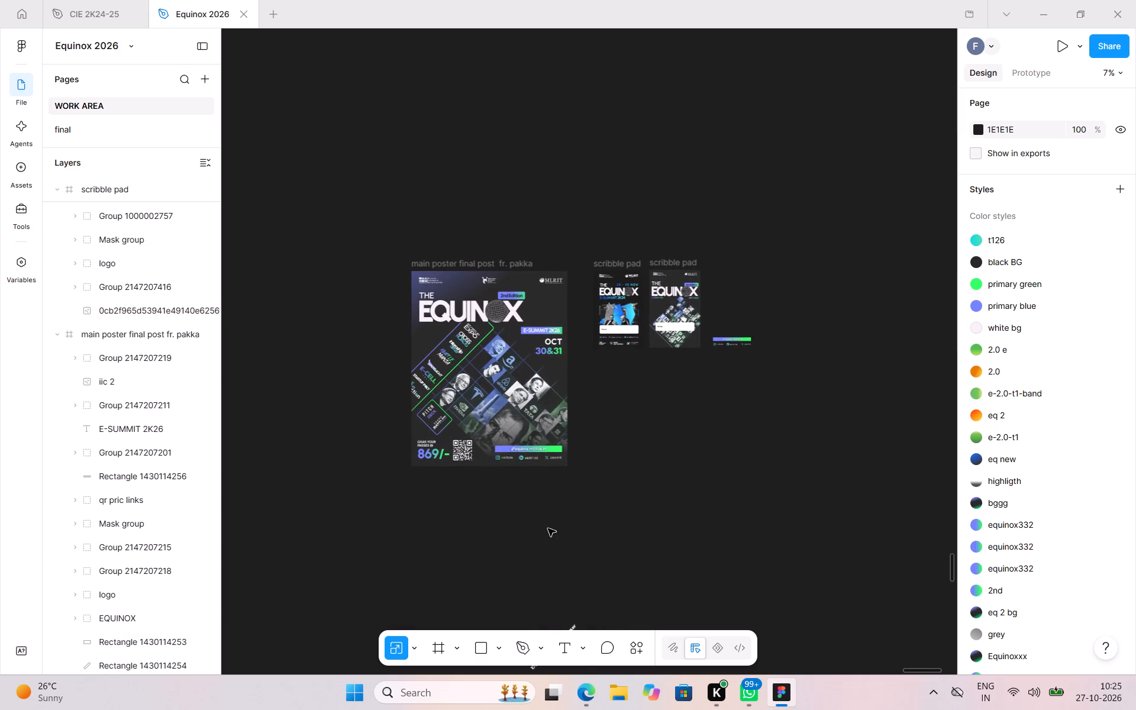
click(682, 308)
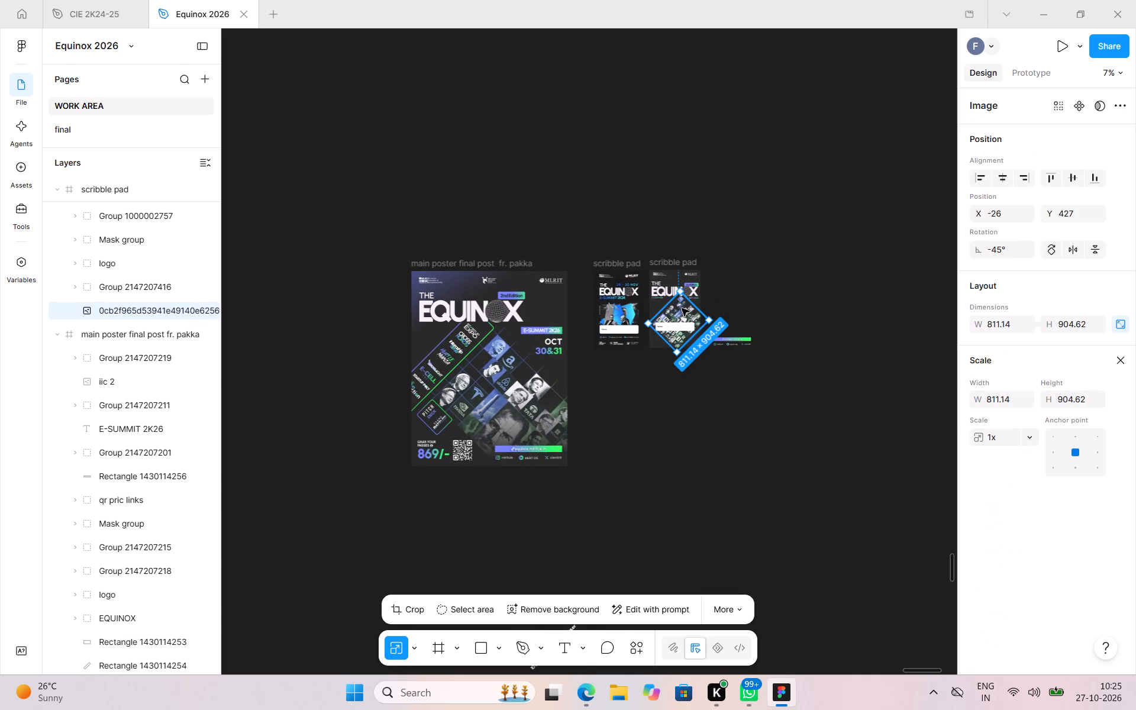
key(ctrl+x)
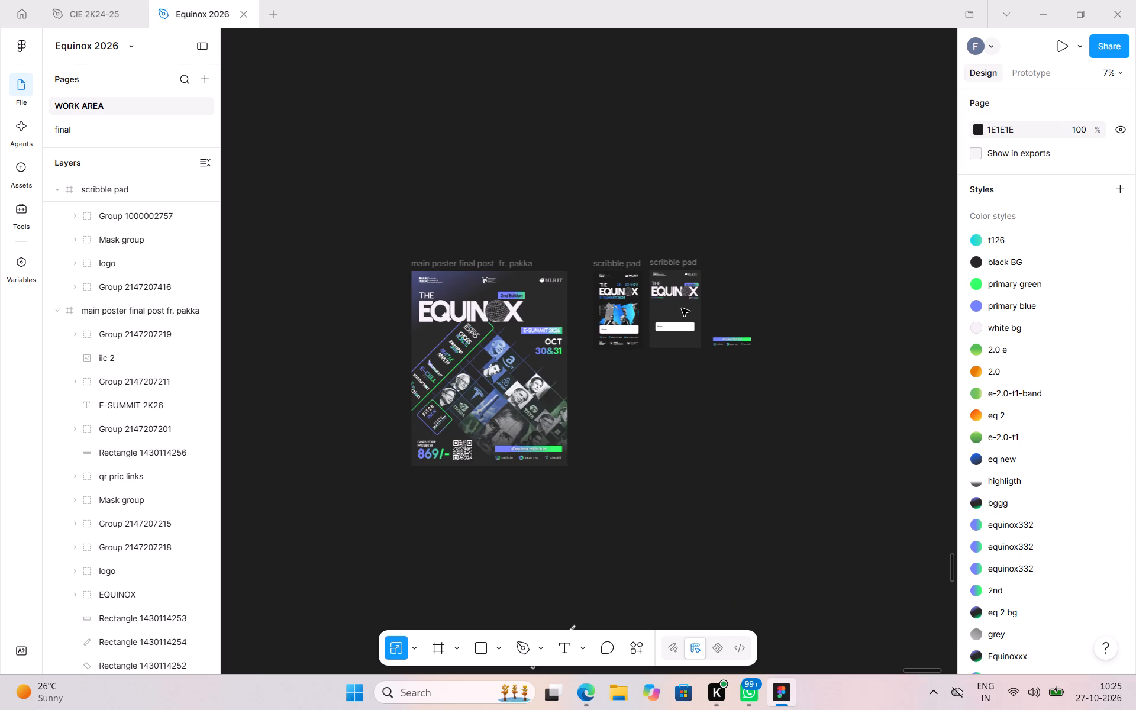
Copy the dark fade rectangle over the main poster's lower part and move the copy onto the canvas beside the poster.
scroll(603, 347, right, 3)
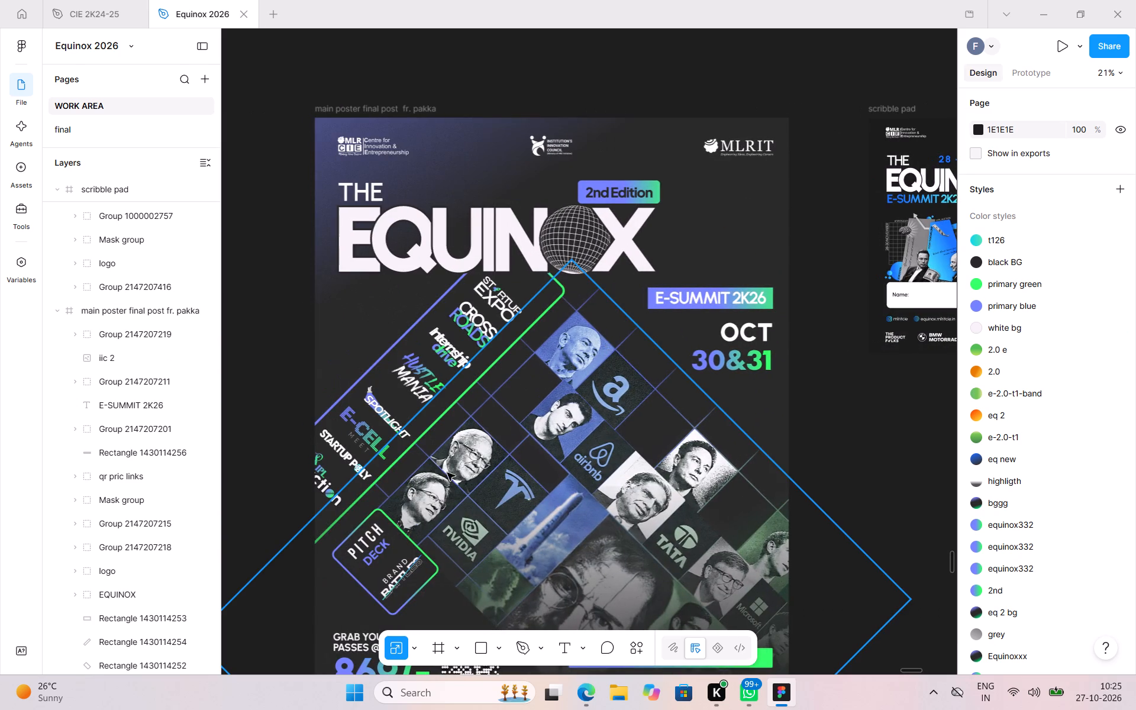
click(447, 475)
scroll(530, 380, down, 1)
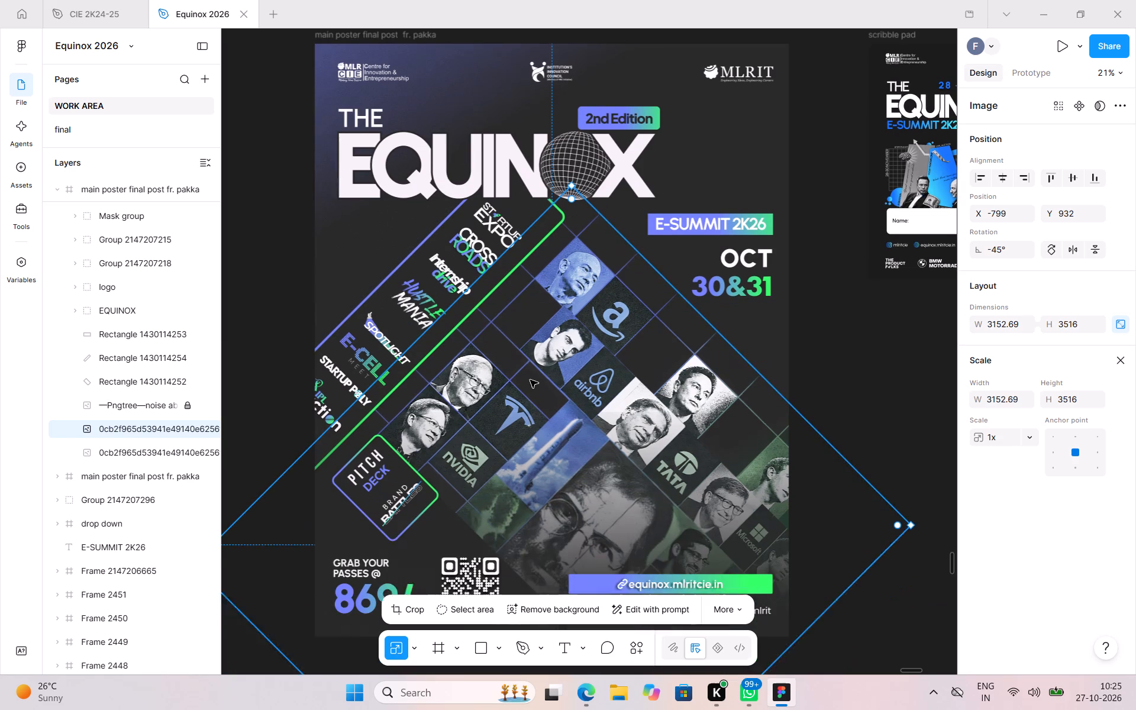
scroll(530, 380, down, 1)
click(330, 479)
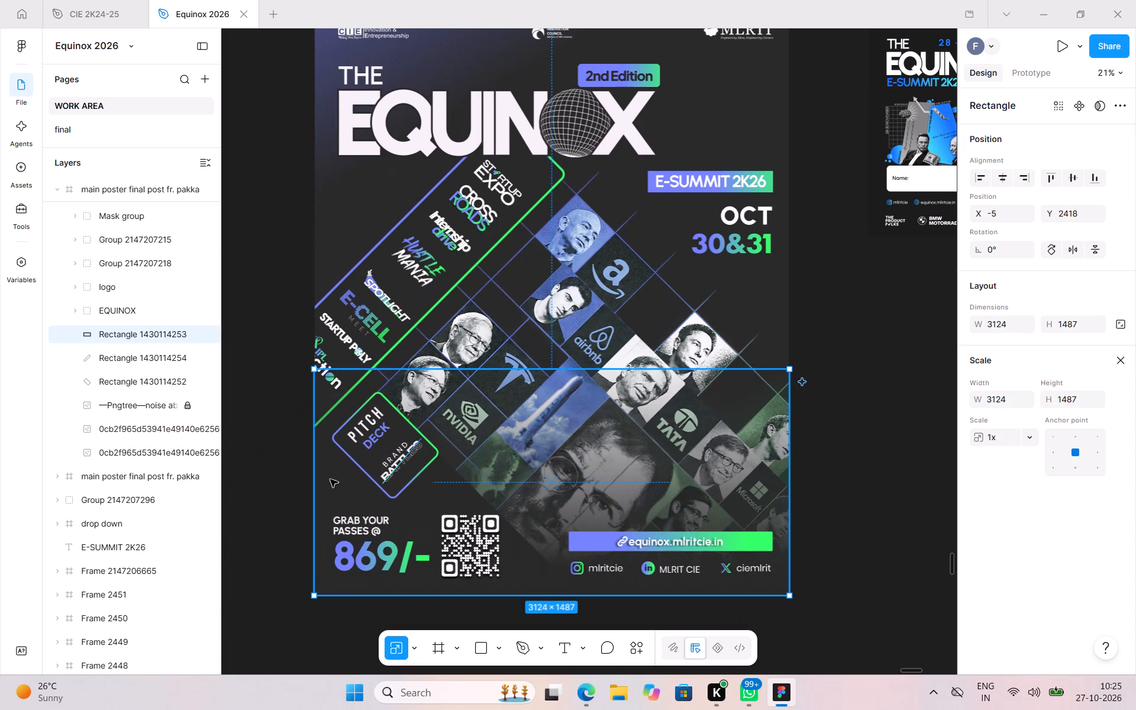
key(ctrl+c)
key(ctrl+v)
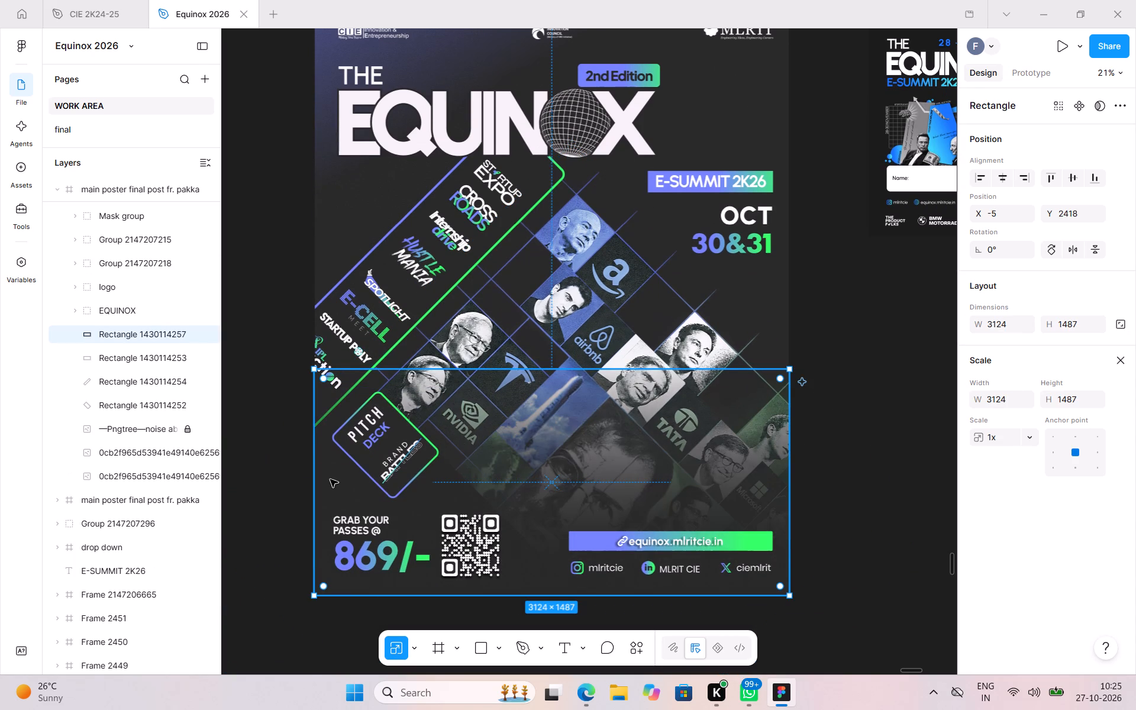
drag(330, 479, 847, 513)
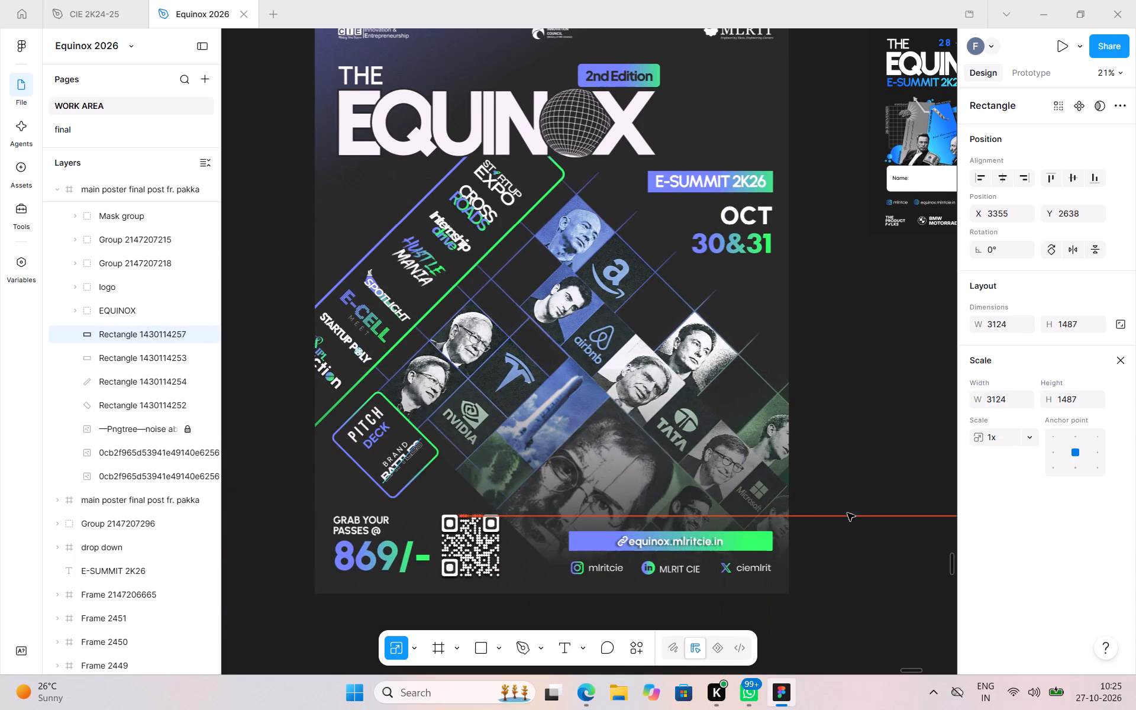
drag(847, 513, 870, 514)
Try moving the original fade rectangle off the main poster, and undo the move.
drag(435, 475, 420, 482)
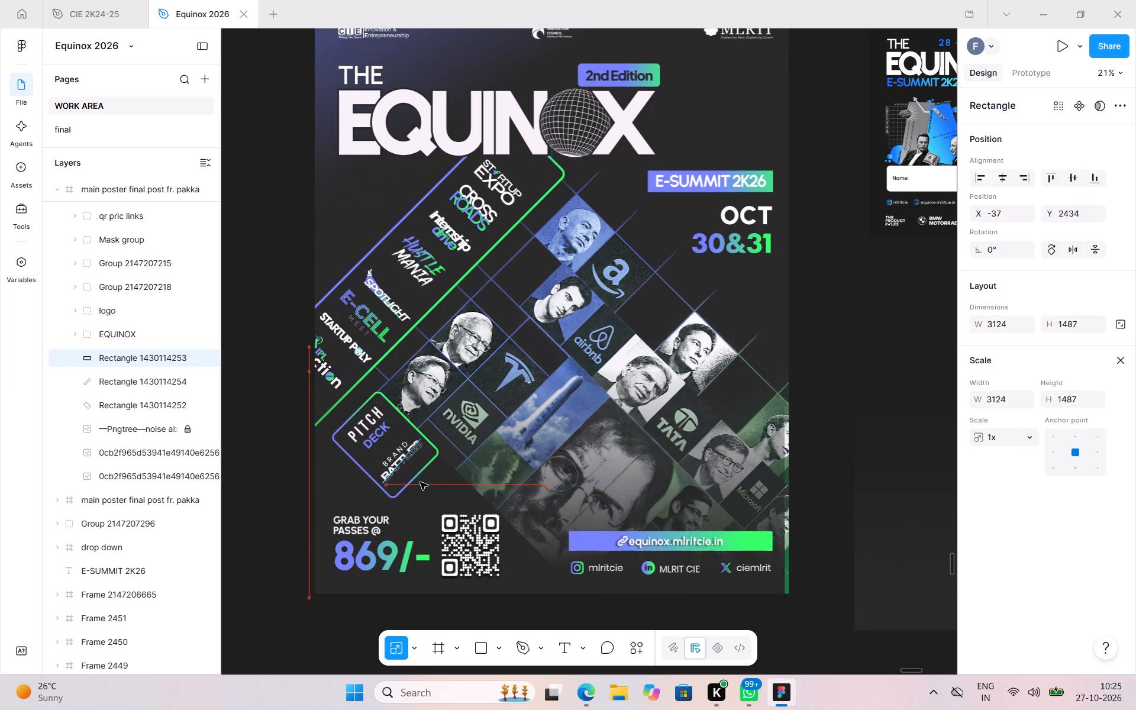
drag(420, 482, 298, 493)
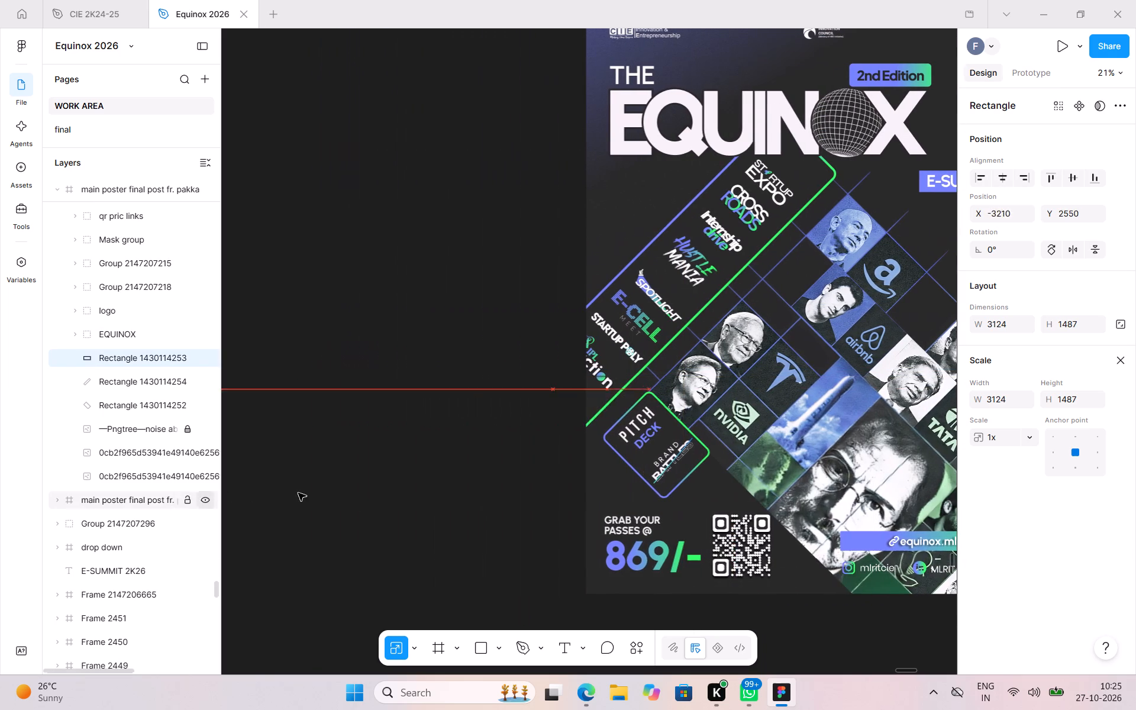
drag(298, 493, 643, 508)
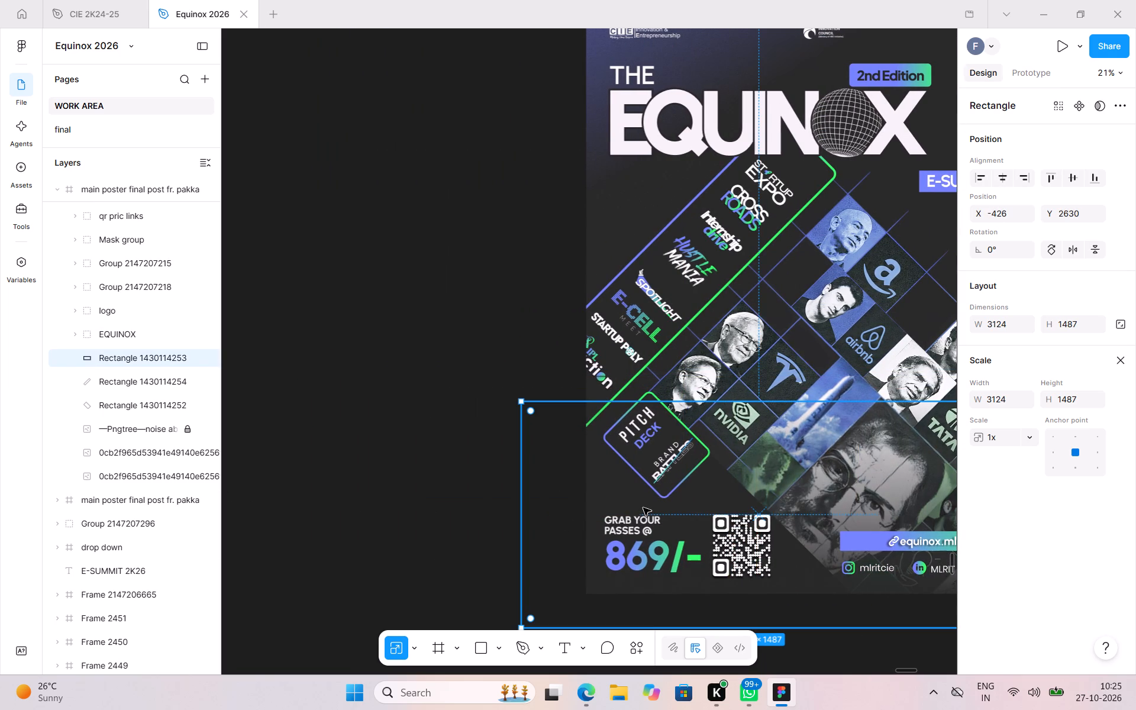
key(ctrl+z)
Duplicate the whole main poster frame onto the canvas beyond the cards and the copied links.
scroll(643, 508, up, 1)
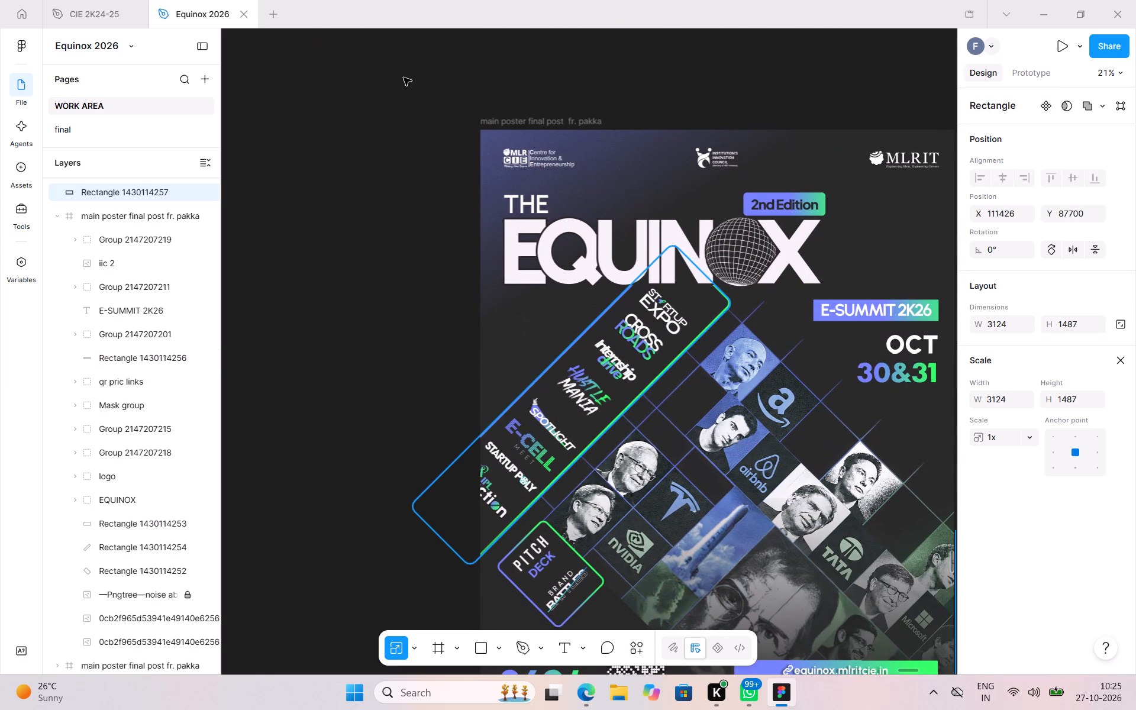
click(491, 120)
key(ctrl+c)
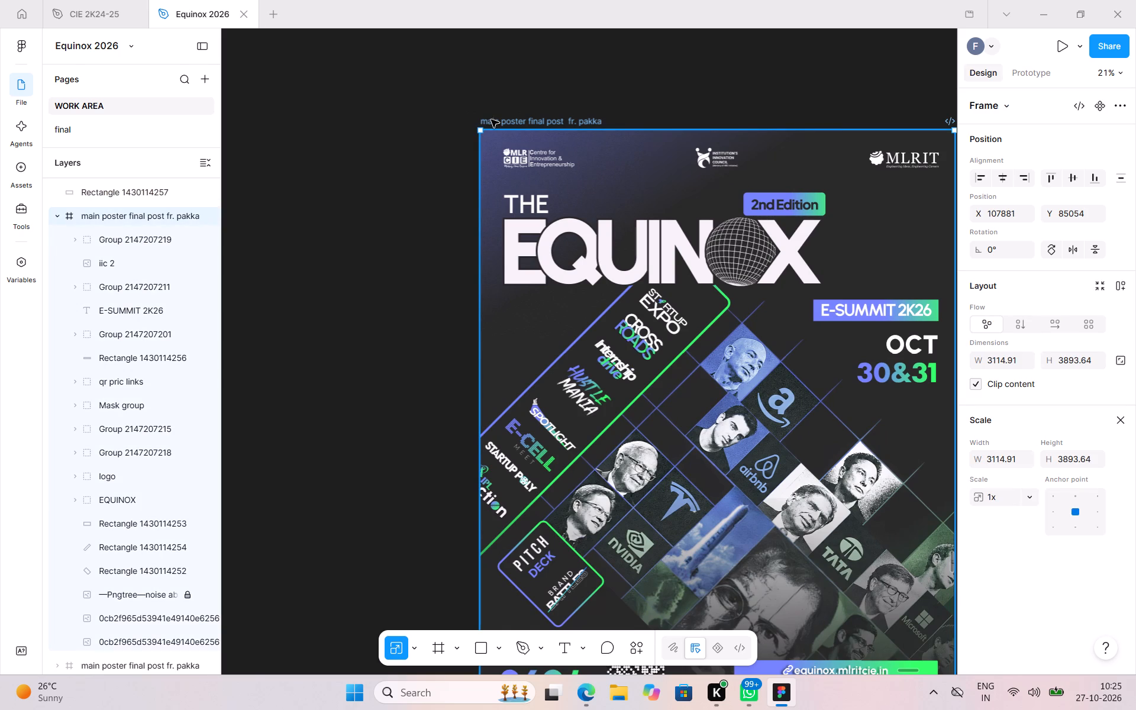
key(ctrl+v)
scroll(491, 120, left, 1)
scroll(491, 120, down, 1)
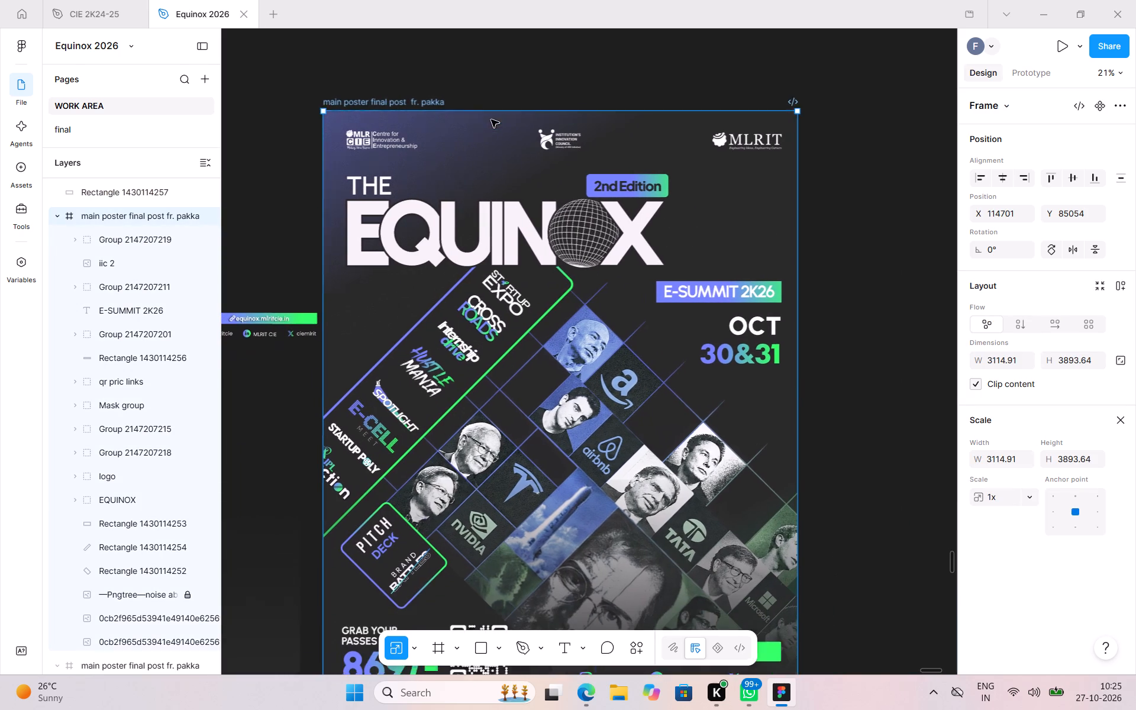
Shift the duplicated main poster frame slightly farther away from the cards and copied links.
scroll(491, 120, down, 1)
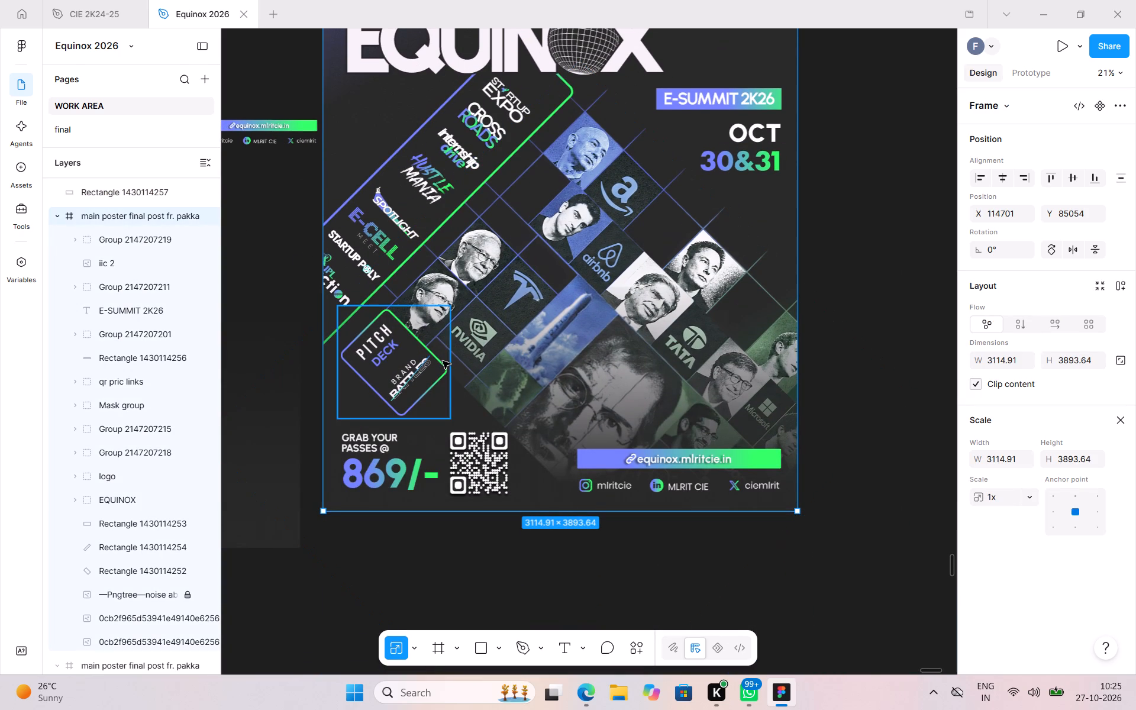
drag(489, 386, 680, 370)
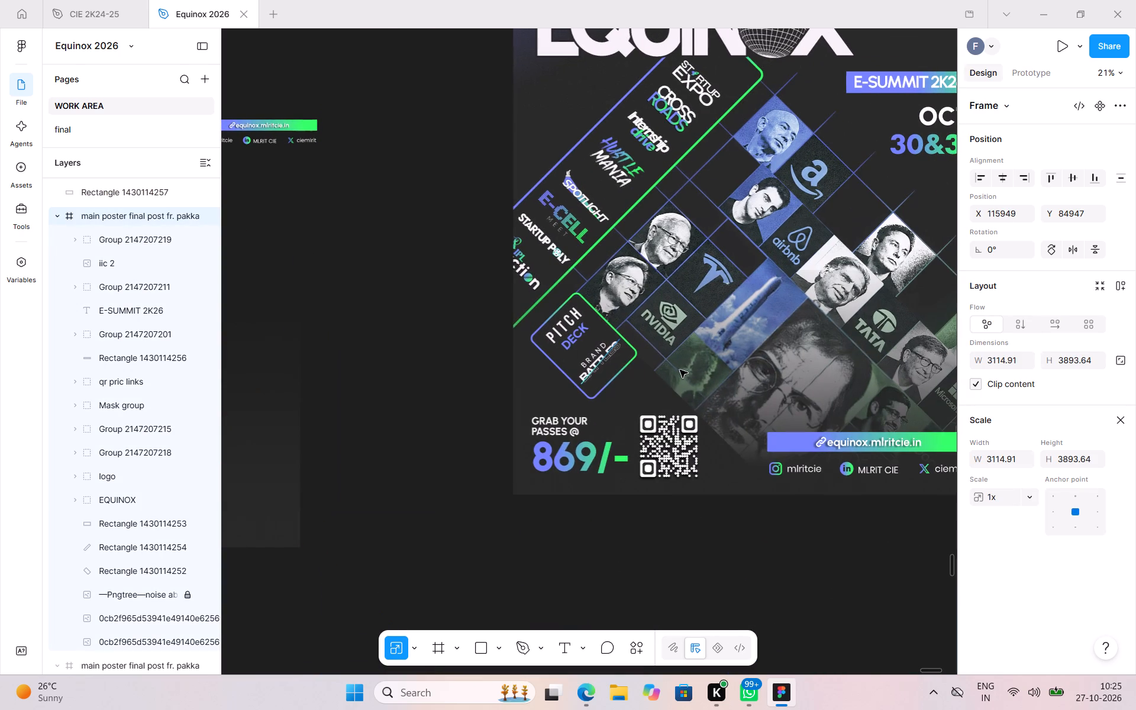
drag(660, 360, 640, 388)
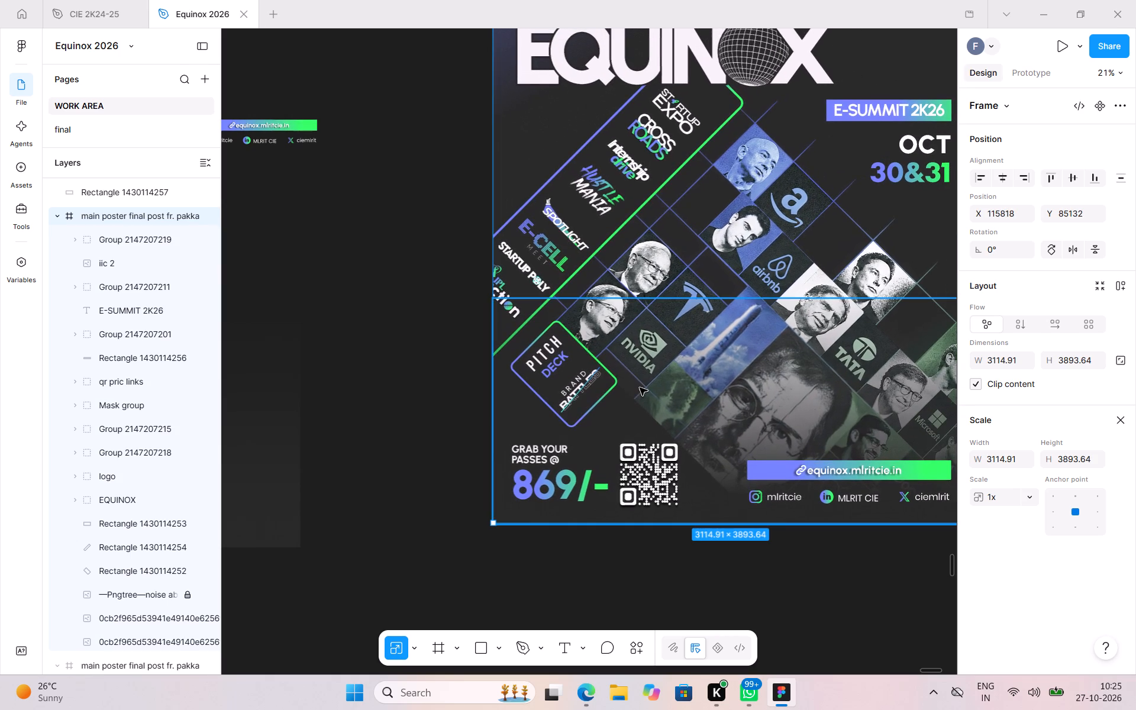
Move the dark fade rectangle off the duplicated poster's lower part onto the empty canvas below it.
click(640, 388)
drag(640, 388, 943, 614)
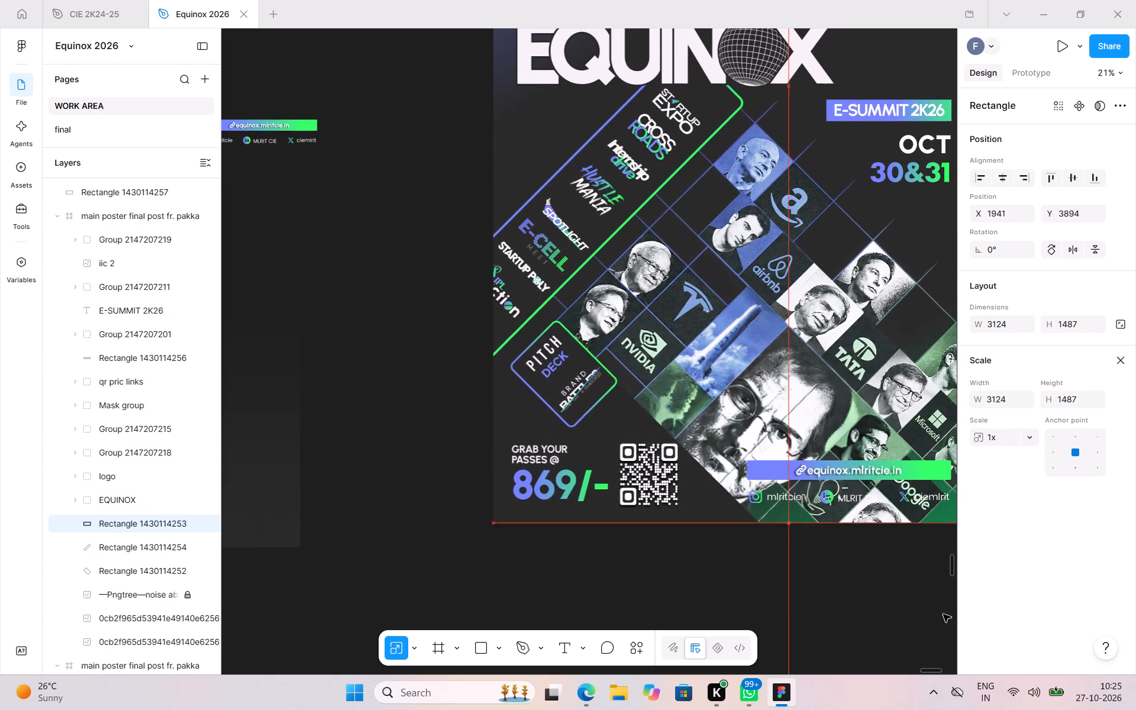
drag(943, 614, 982, 680)
click(982, 680)
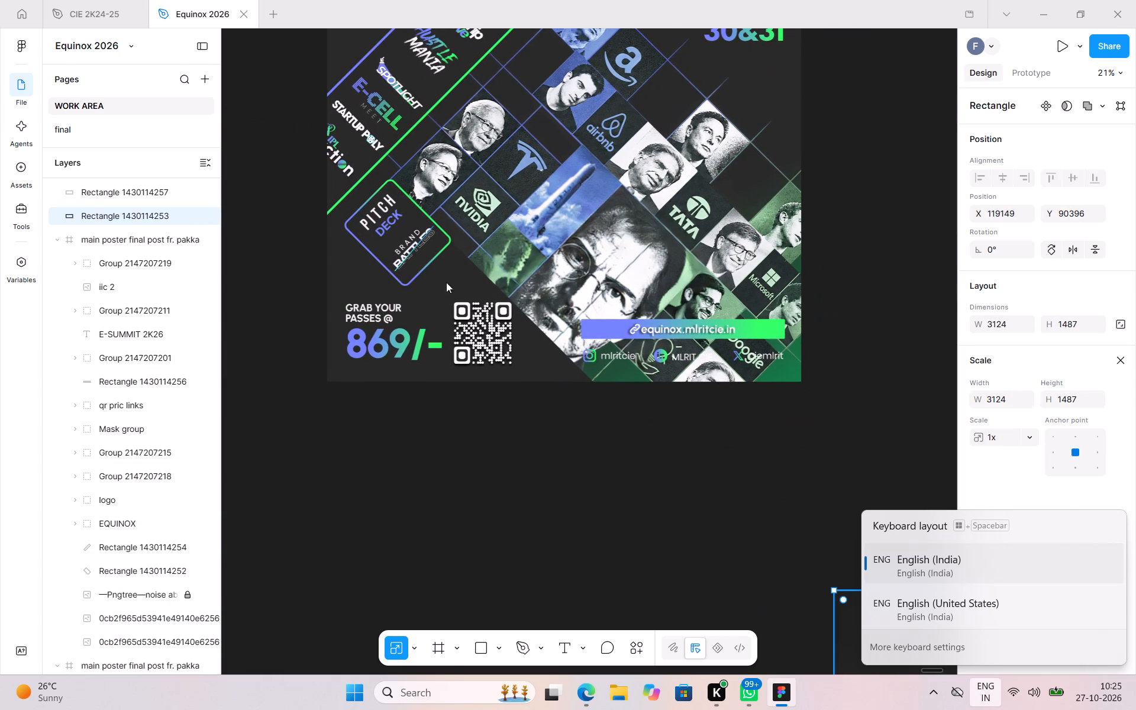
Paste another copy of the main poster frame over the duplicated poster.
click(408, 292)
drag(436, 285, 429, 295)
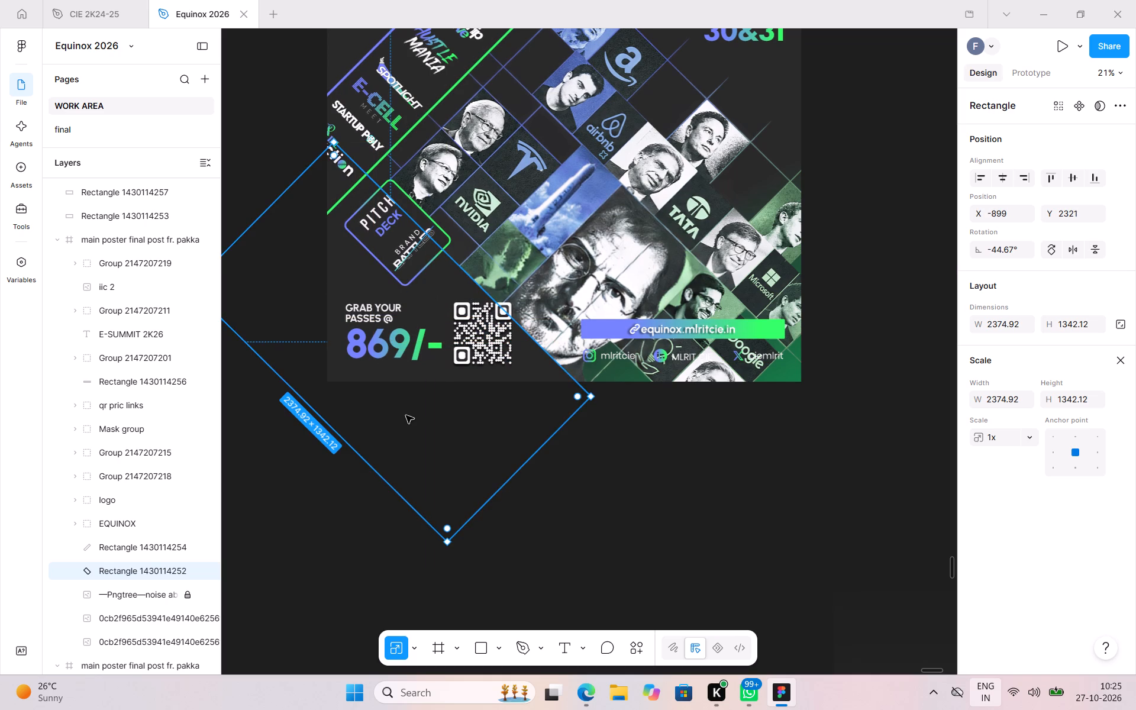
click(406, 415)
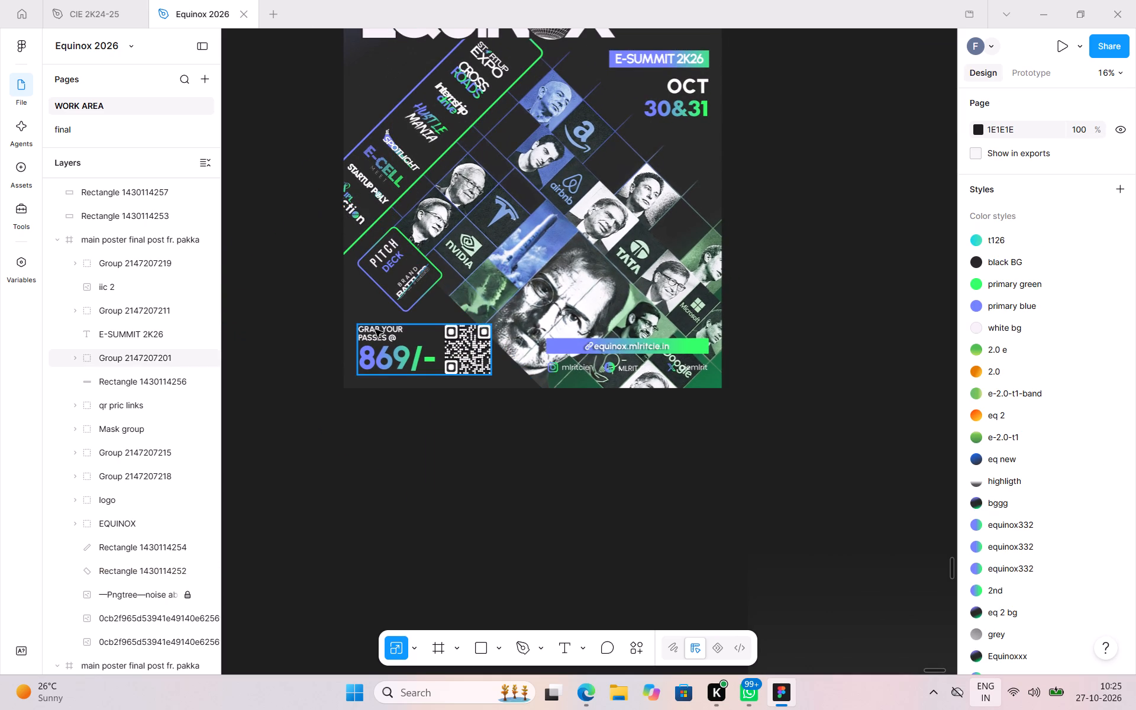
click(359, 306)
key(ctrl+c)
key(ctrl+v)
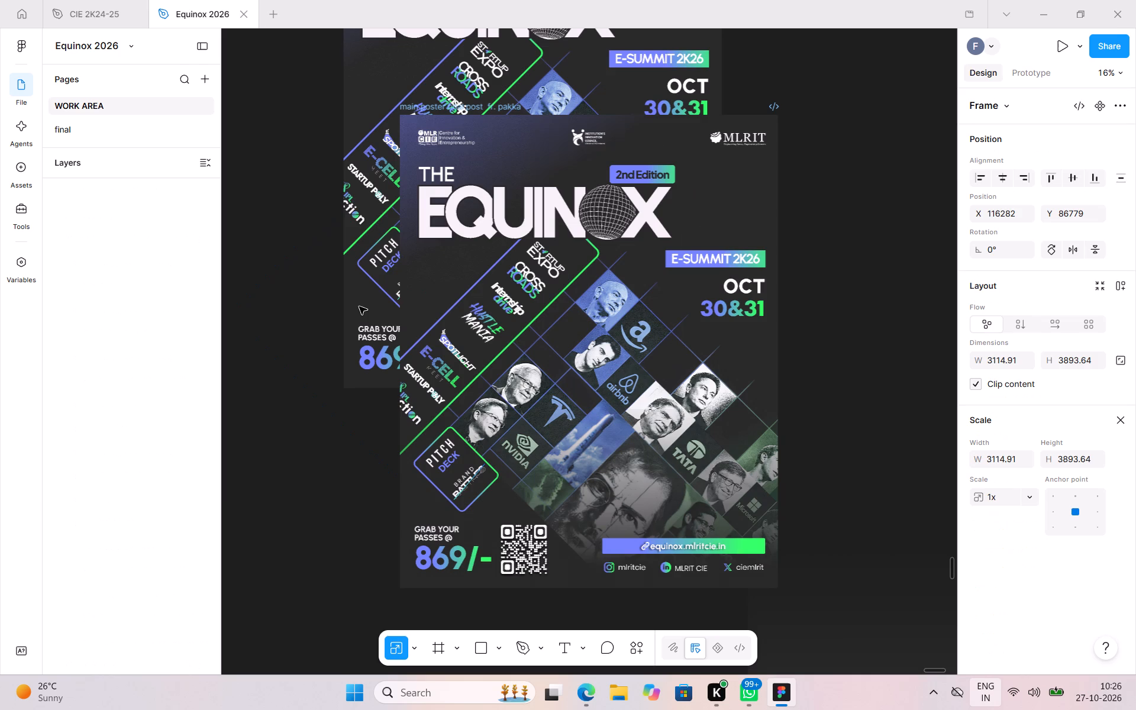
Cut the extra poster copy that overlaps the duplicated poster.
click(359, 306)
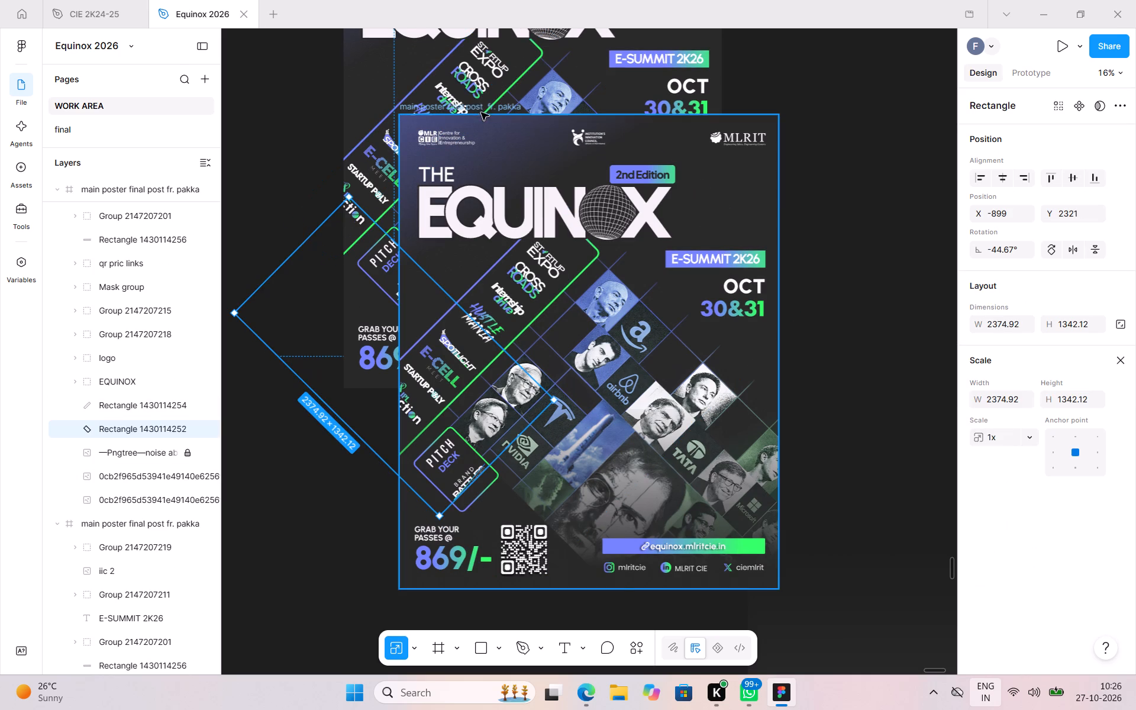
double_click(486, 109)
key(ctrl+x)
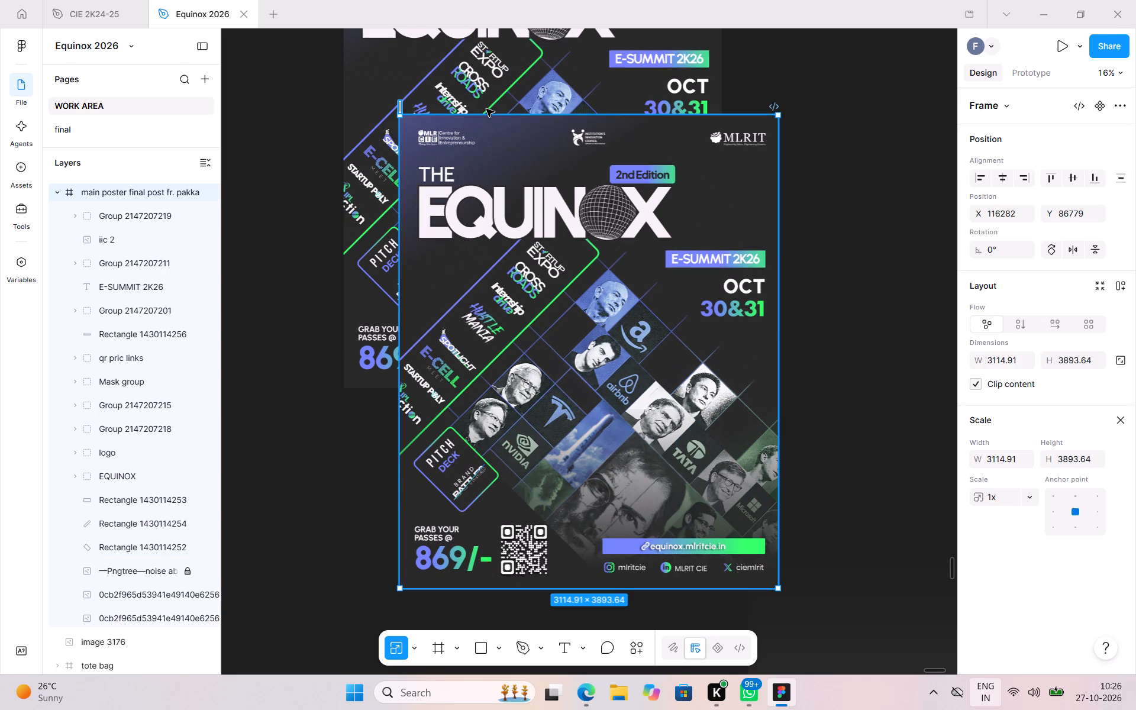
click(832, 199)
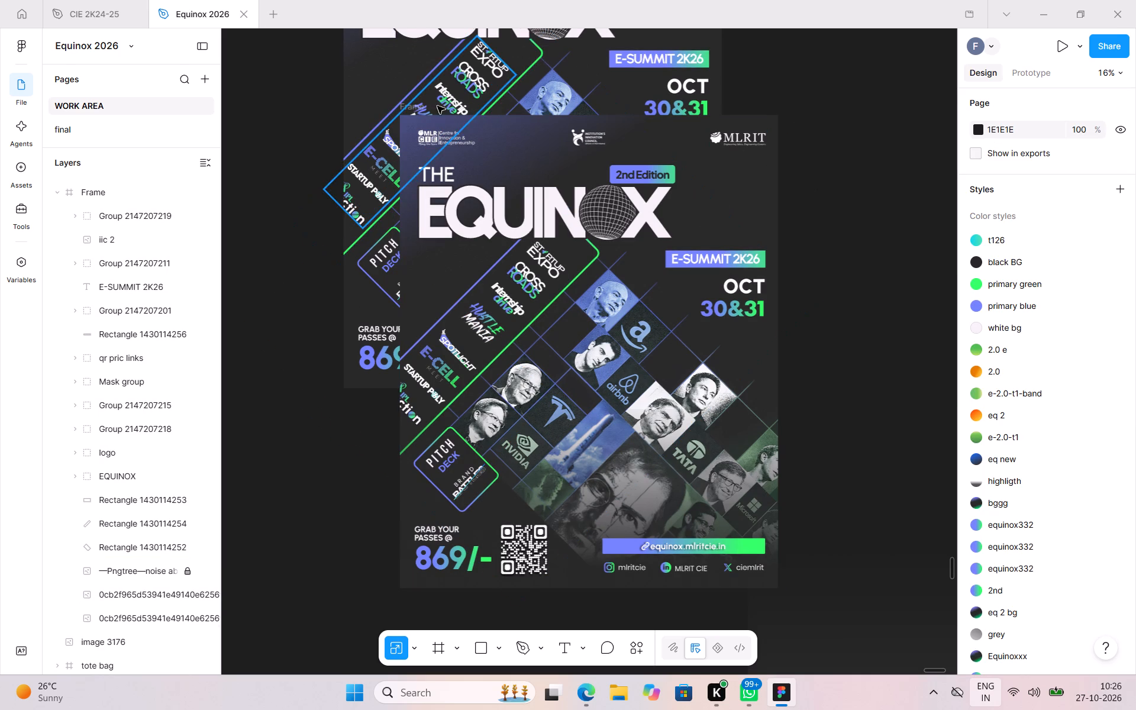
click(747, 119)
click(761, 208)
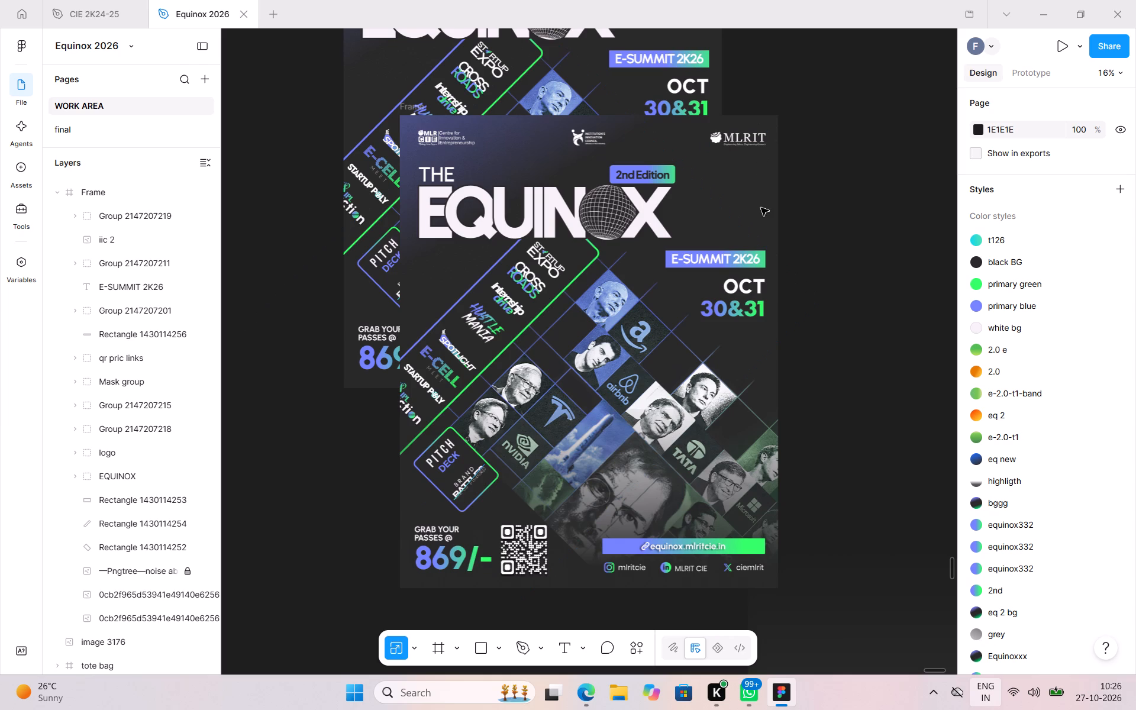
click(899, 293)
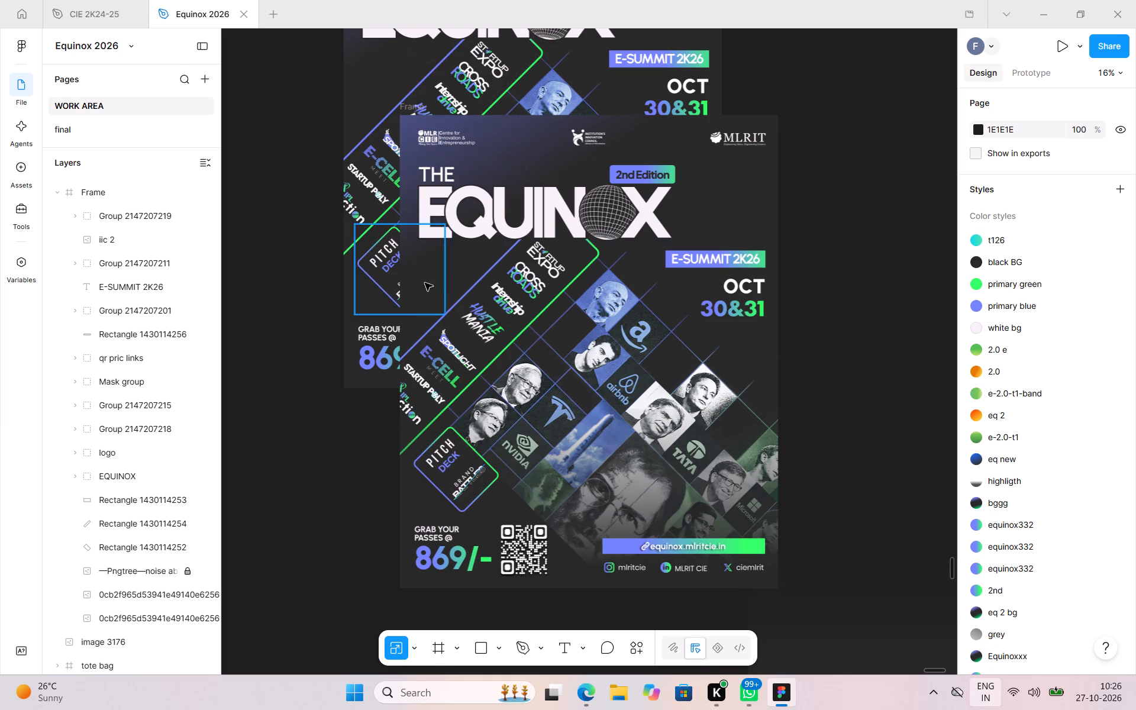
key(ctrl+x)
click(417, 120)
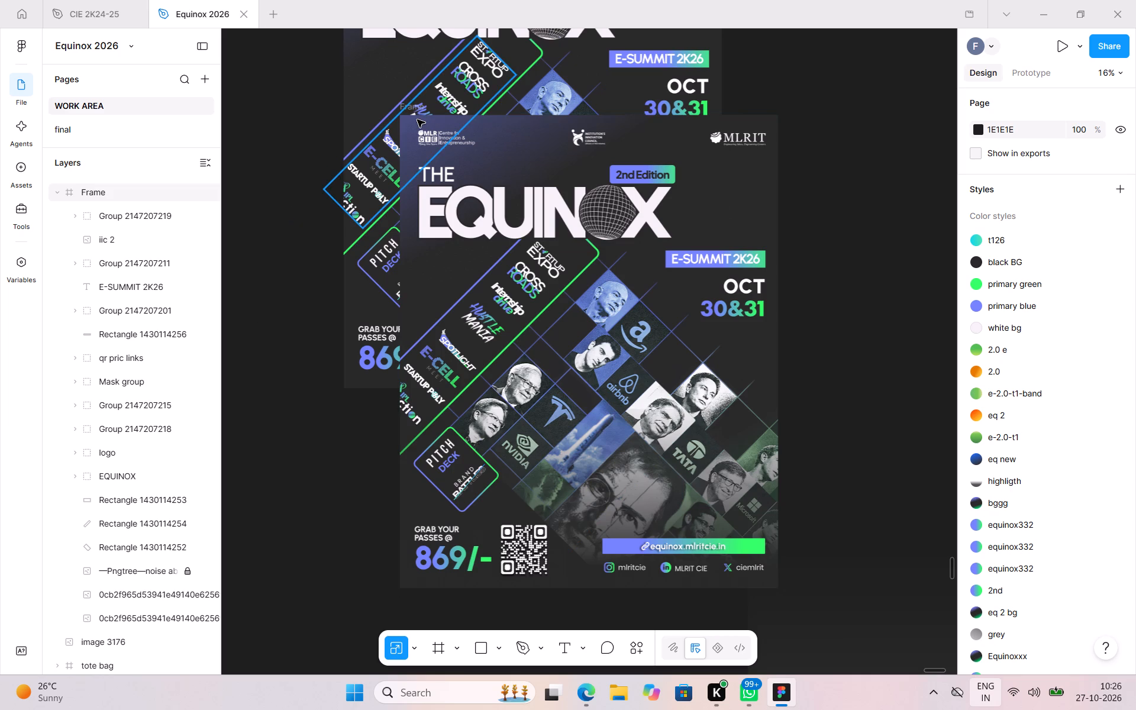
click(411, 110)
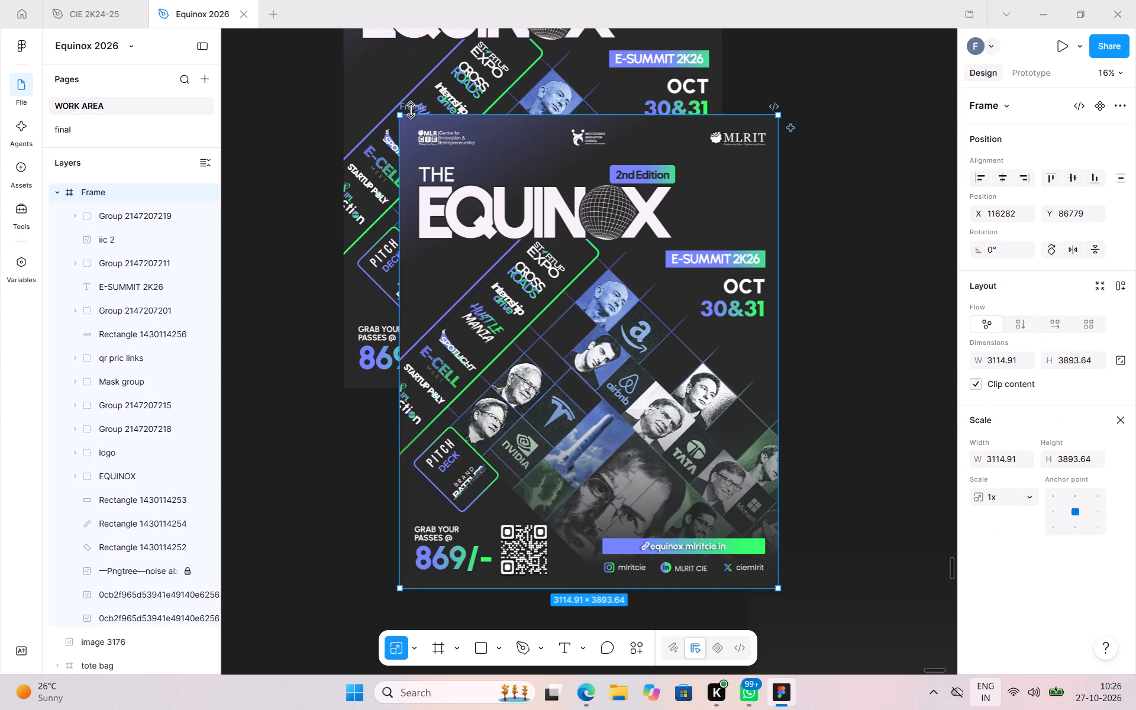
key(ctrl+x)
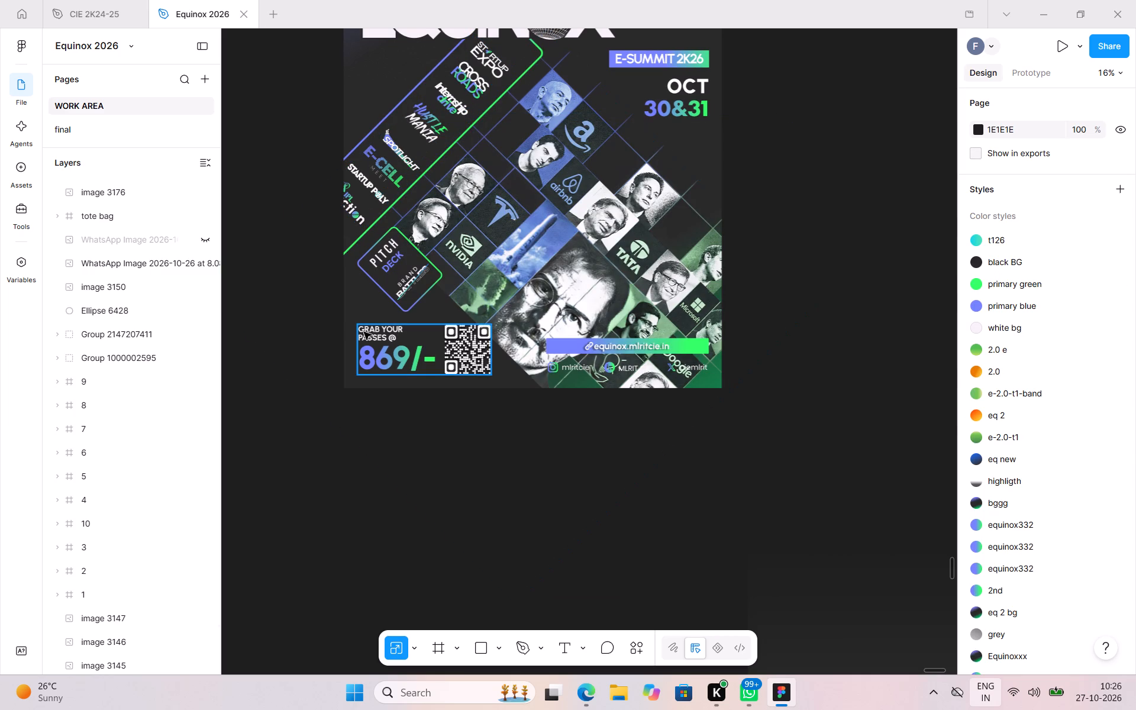
Copy the rotated collage image in the duplicated poster and move the copy onto the canvas below the cards.
scroll(357, 315, right, 5)
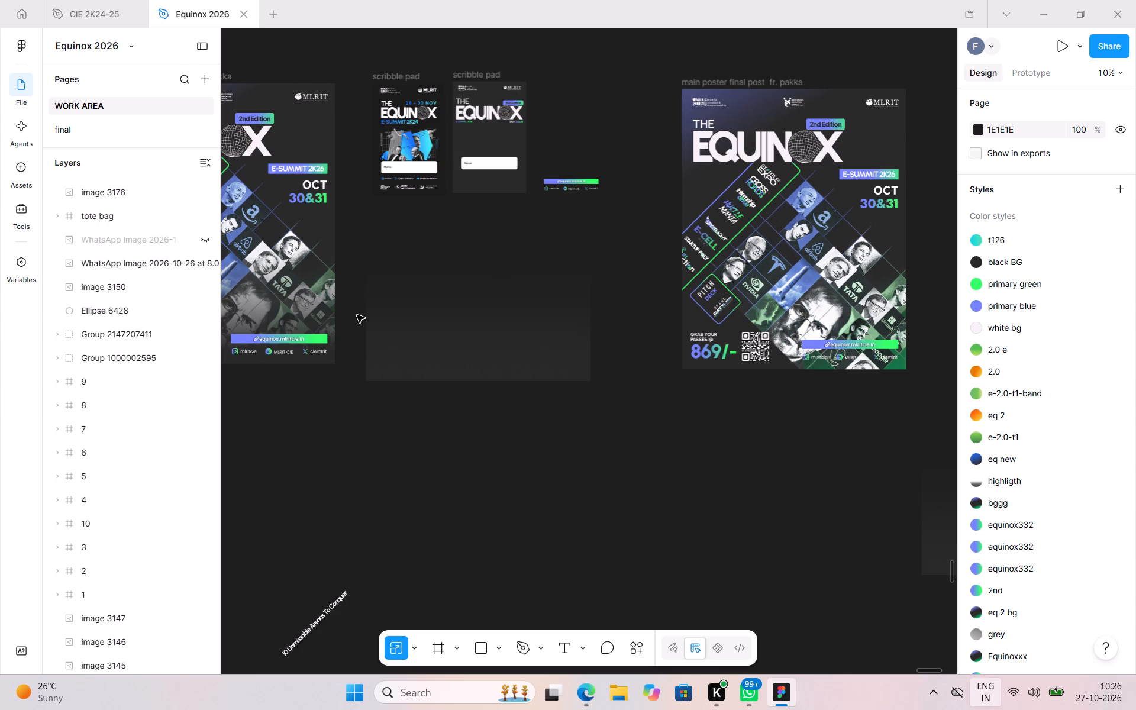
click(766, 275)
key(ctrl+c)
key(ctrl+v)
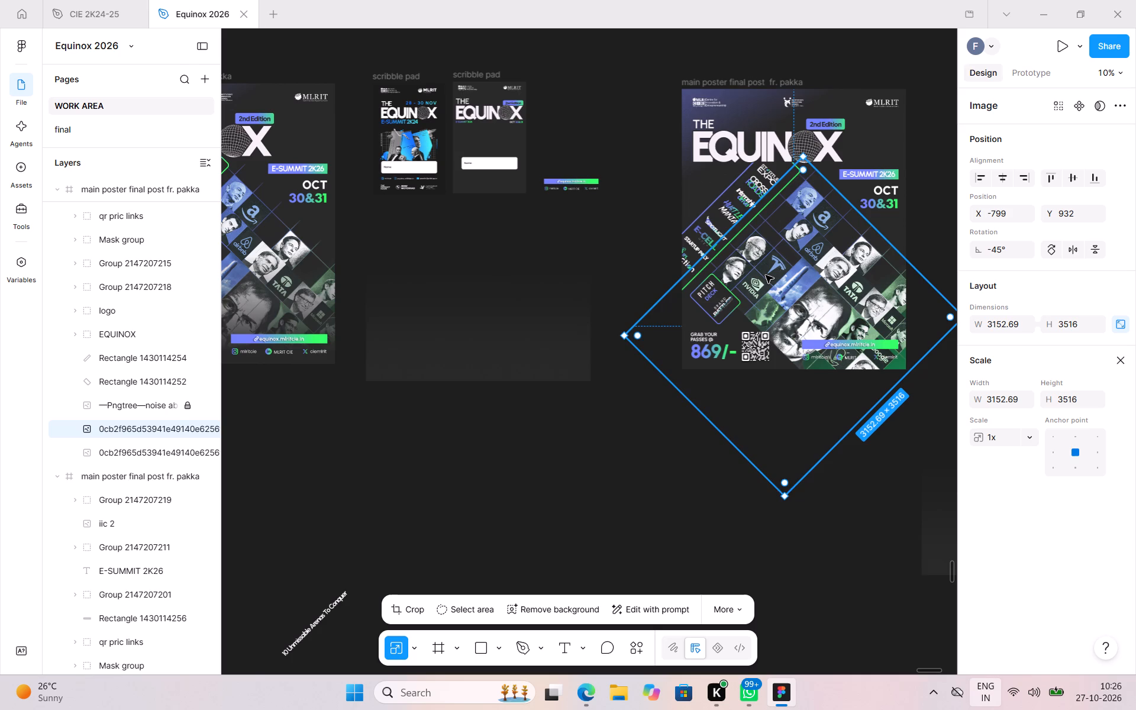
drag(766, 275, 535, 418)
Scale the copied collage image down proportionally to about 1133 × 1263.
scroll(535, 418, down, 1)
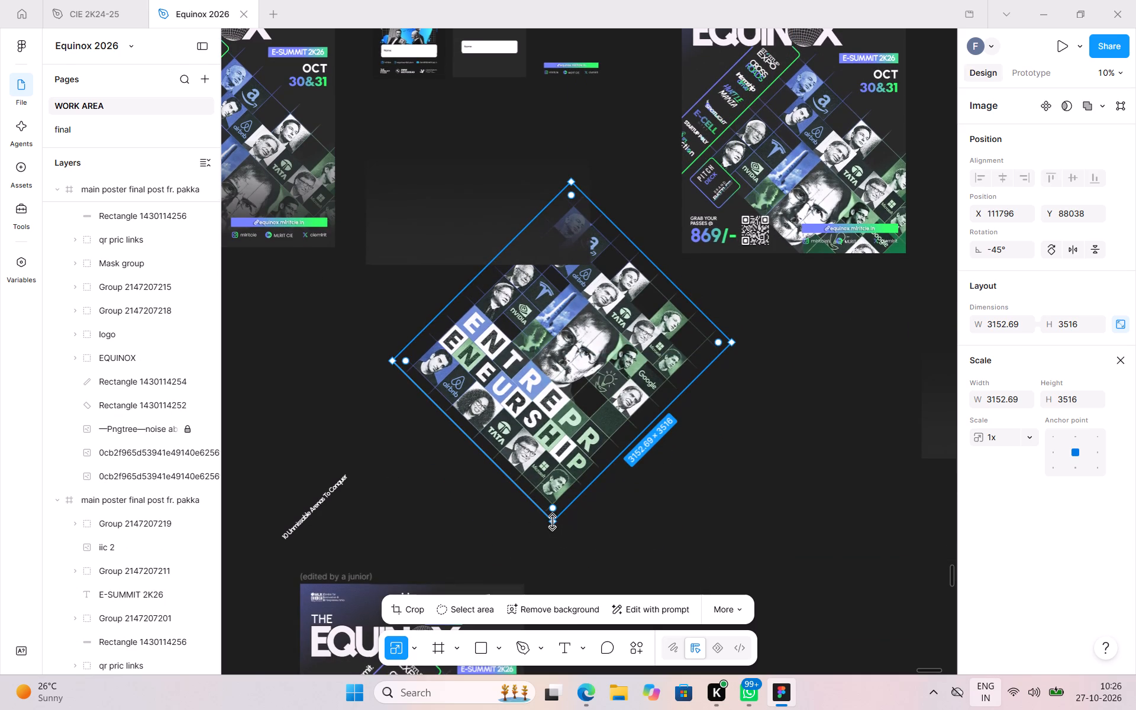
drag(552, 522, 557, 302)
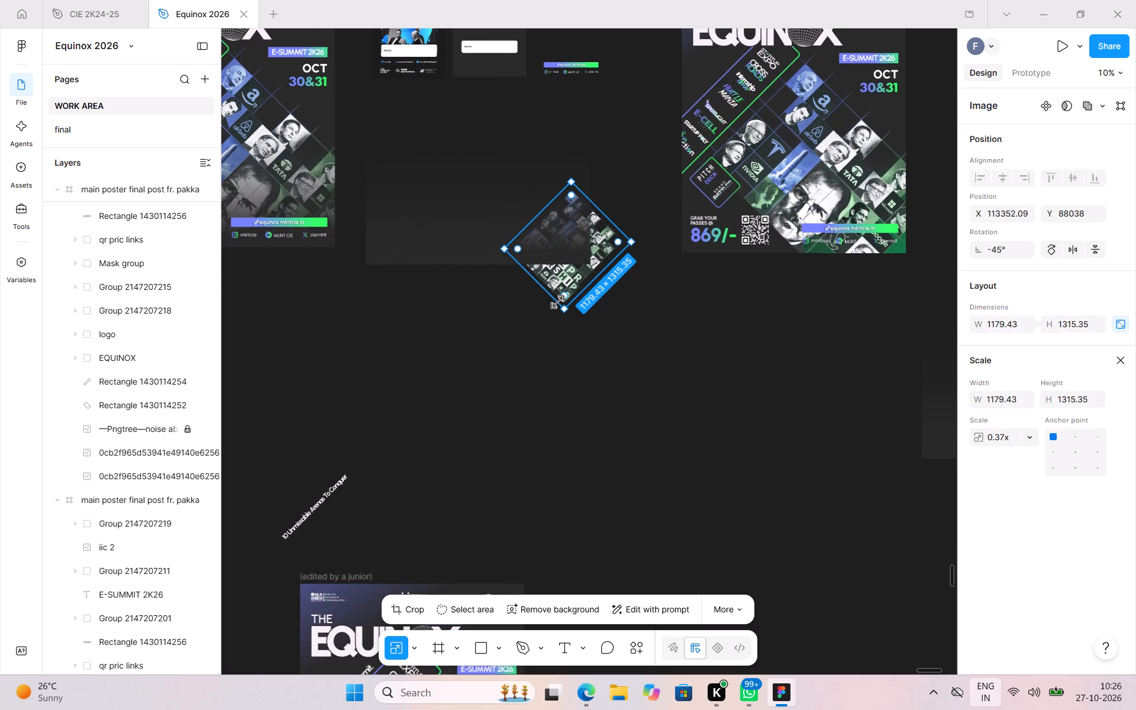
drag(605, 222, 550, 138)
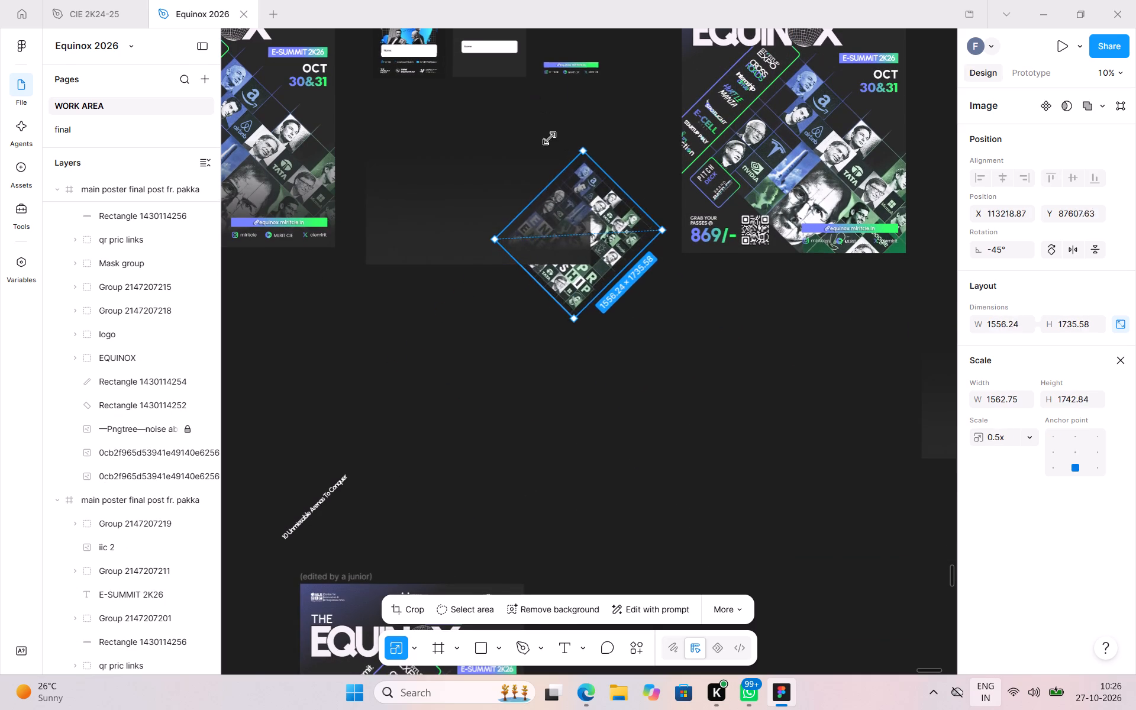
drag(550, 138, 555, 170)
Move the collage image into the new 2K26 card, with its top corner reaching the EQUINOX title.
drag(568, 282, 552, 247)
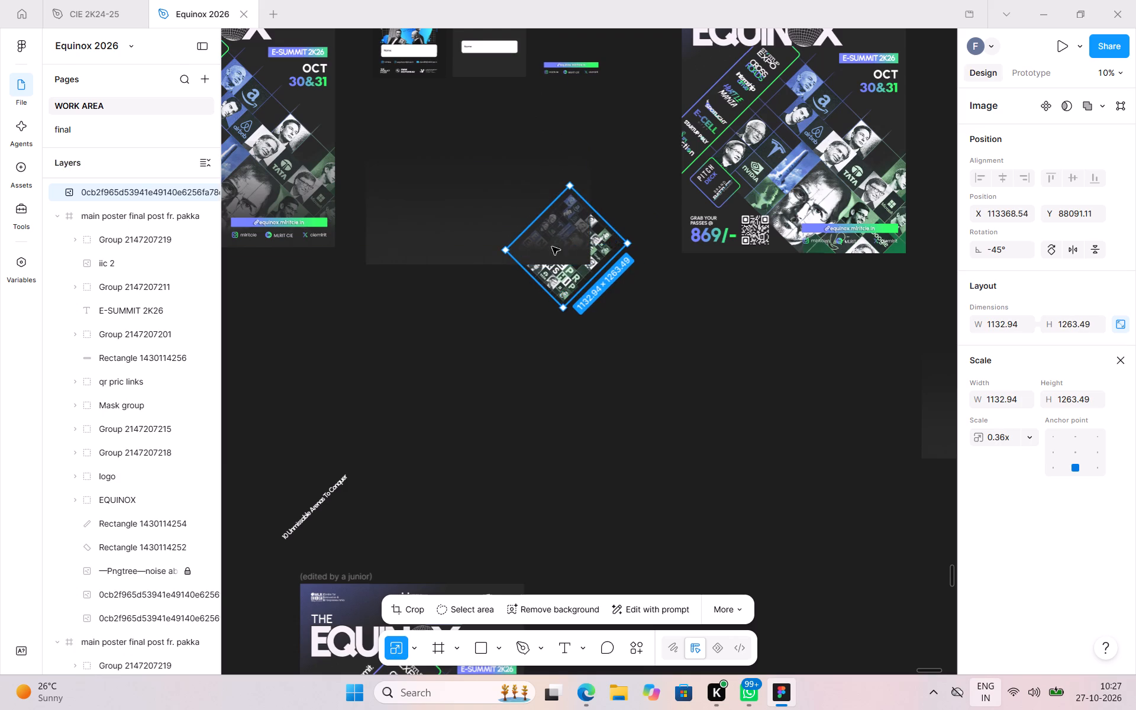
drag(552, 247, 503, 105)
scroll(503, 105, up, 2)
drag(501, 259, 488, 209)
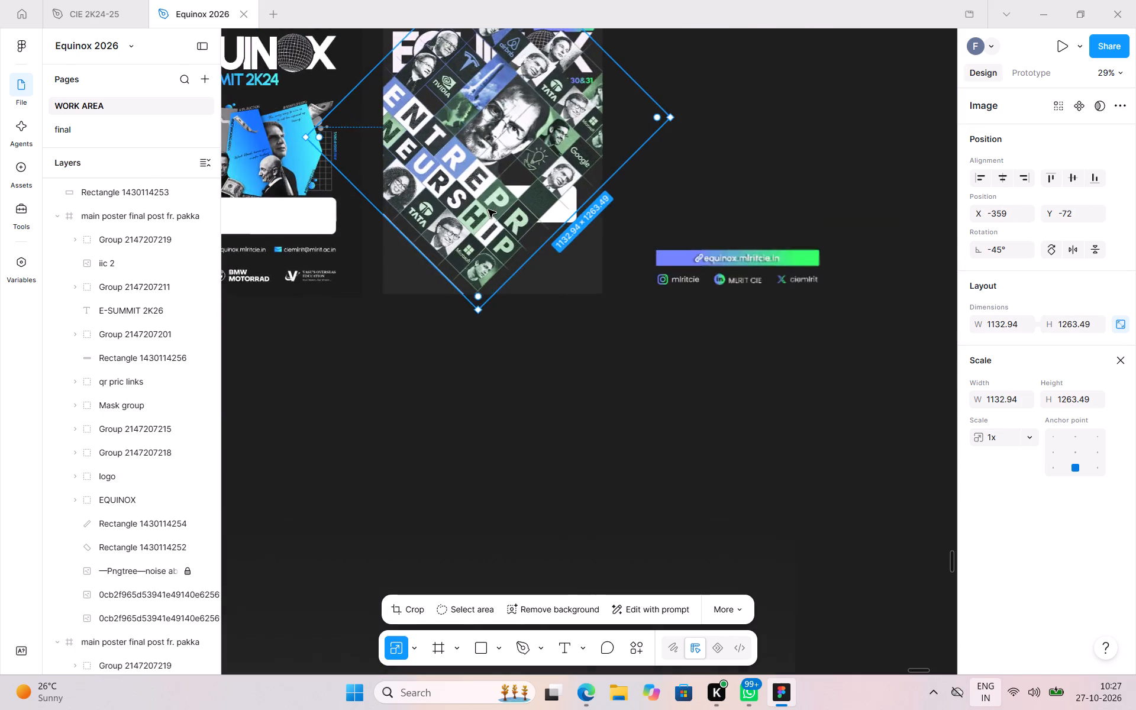
scroll(488, 209, up, 1)
drag(502, 160, 506, 267)
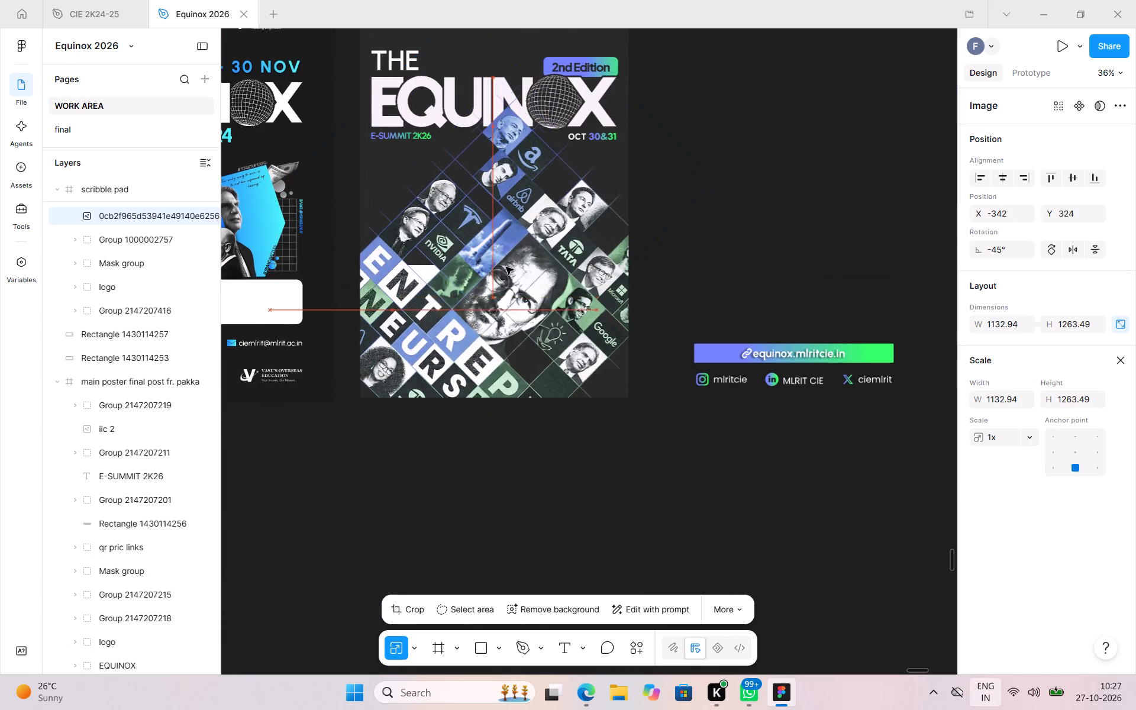
drag(506, 267, 522, 290)
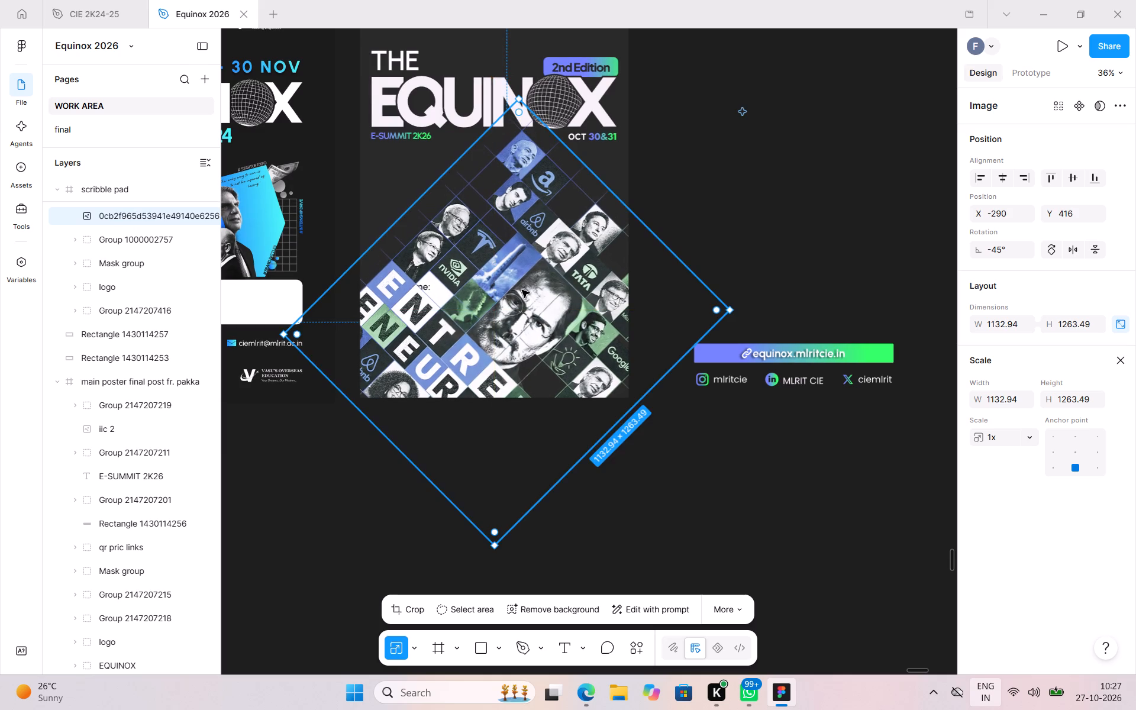
Send the collage image behind the new card's title, logos and Name box.
right_click(525, 267)
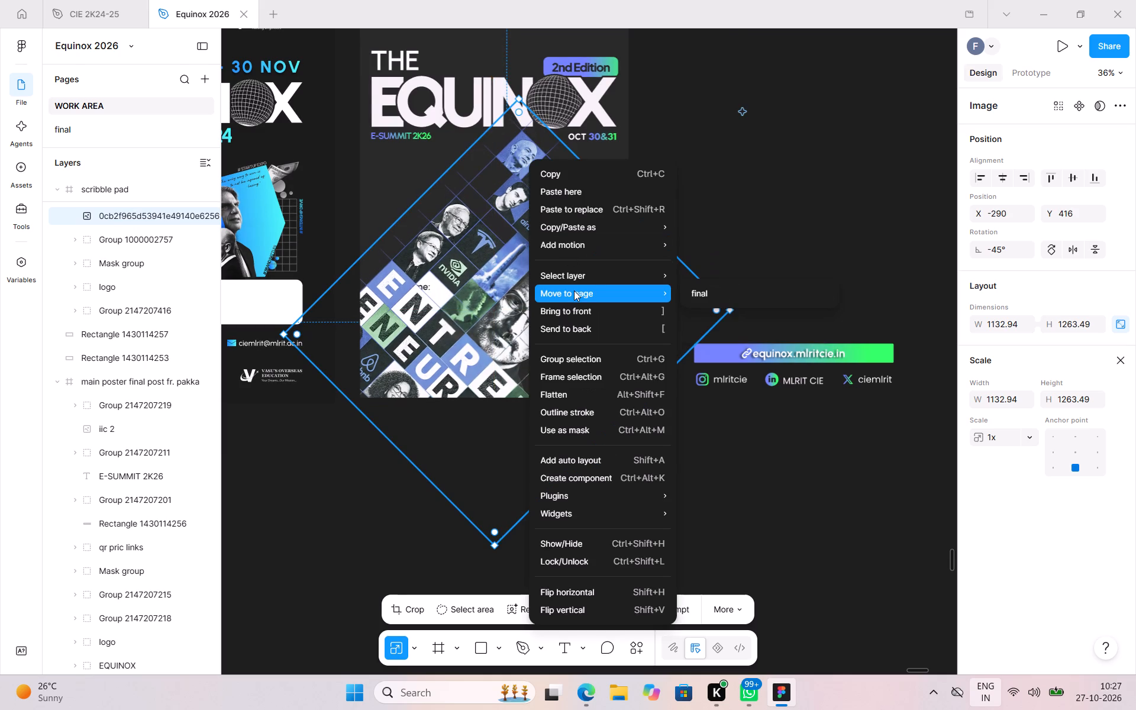
click(583, 329)
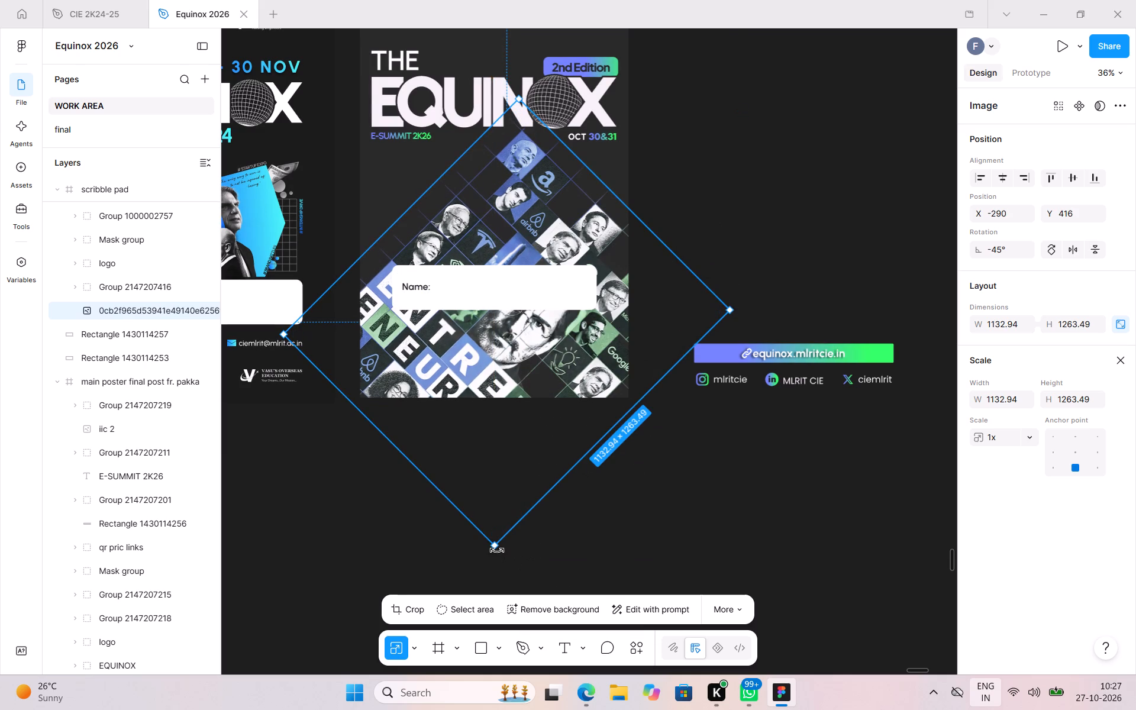
Scale the card's collage down to about 755 × 842 and position it at X 61, Y 405 behind the Name box.
drag(495, 546, 485, 424)
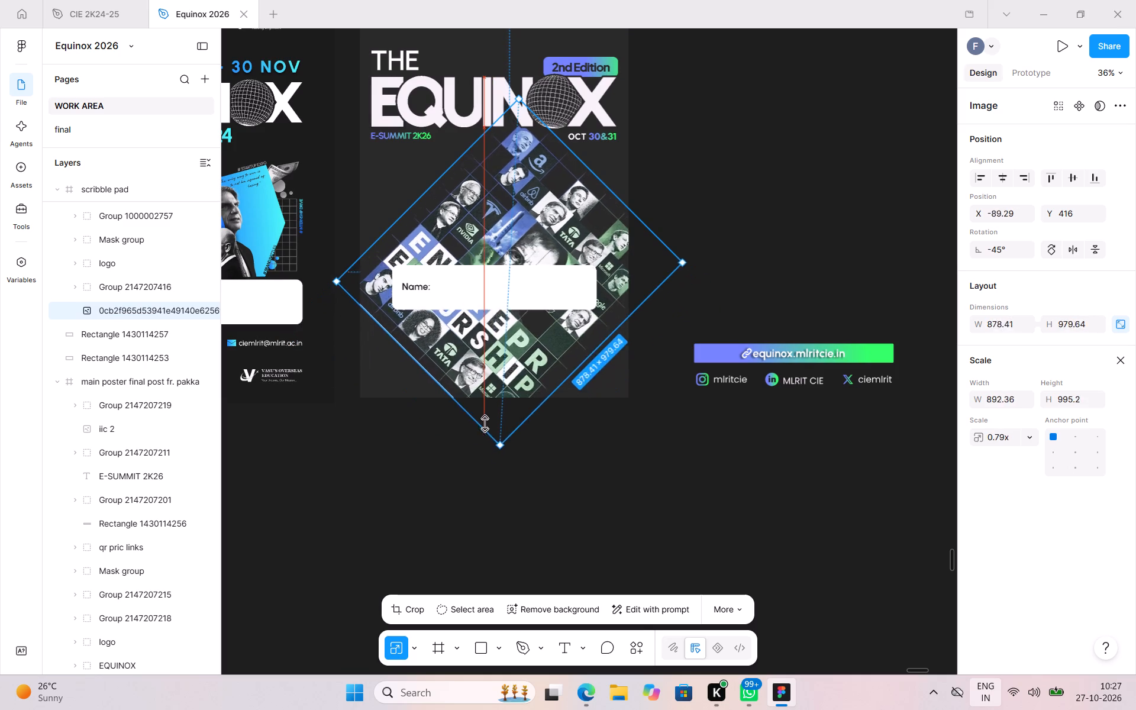
drag(485, 424, 486, 379)
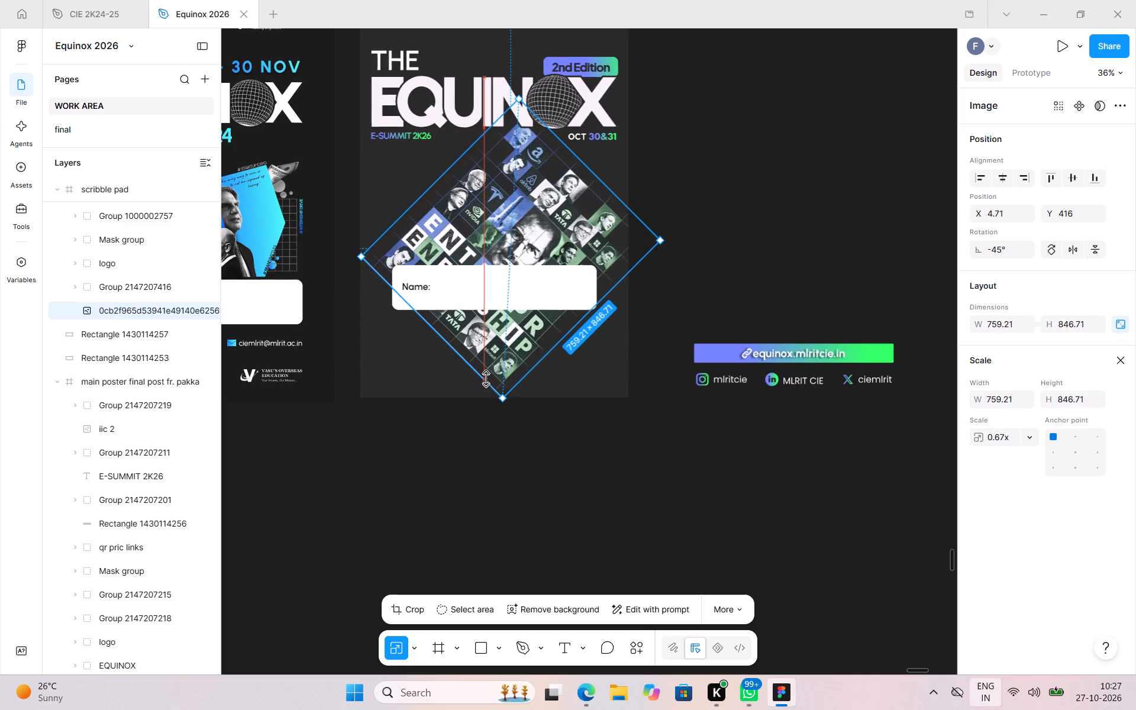
drag(486, 379, 486, 378)
drag(490, 220, 503, 219)
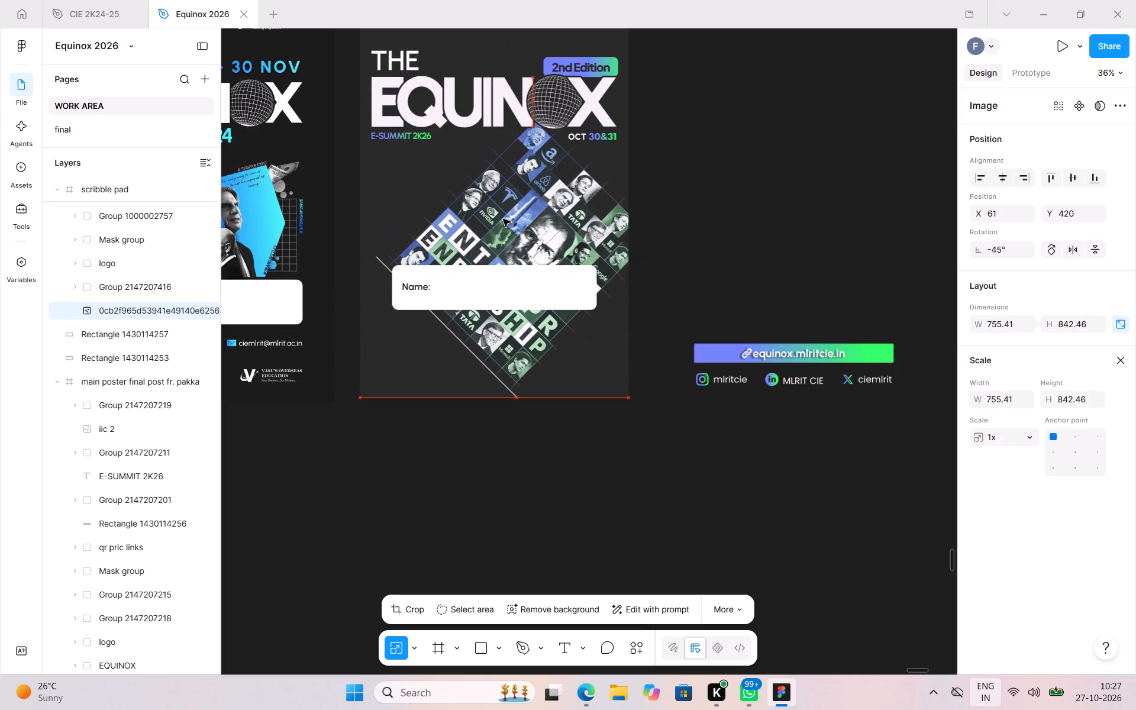
drag(503, 219, 504, 218)
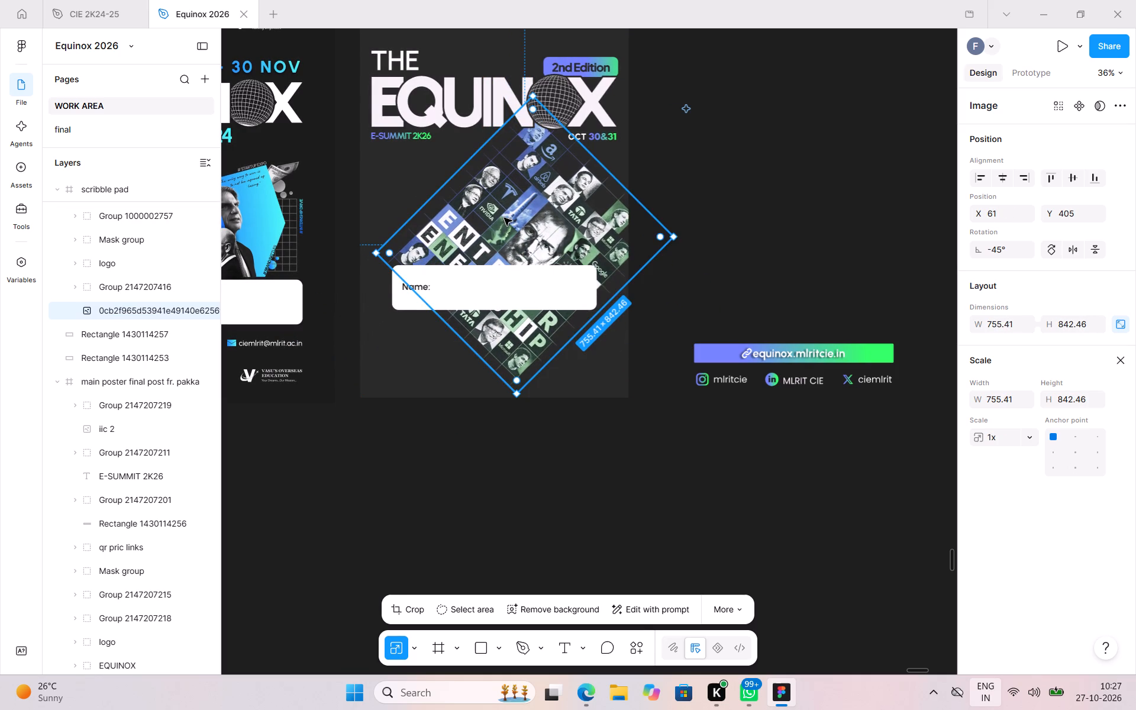
Enlarge the new card's collage image proportionally to about 872 × 973.
click(476, 457)
scroll(476, 457, left, 5)
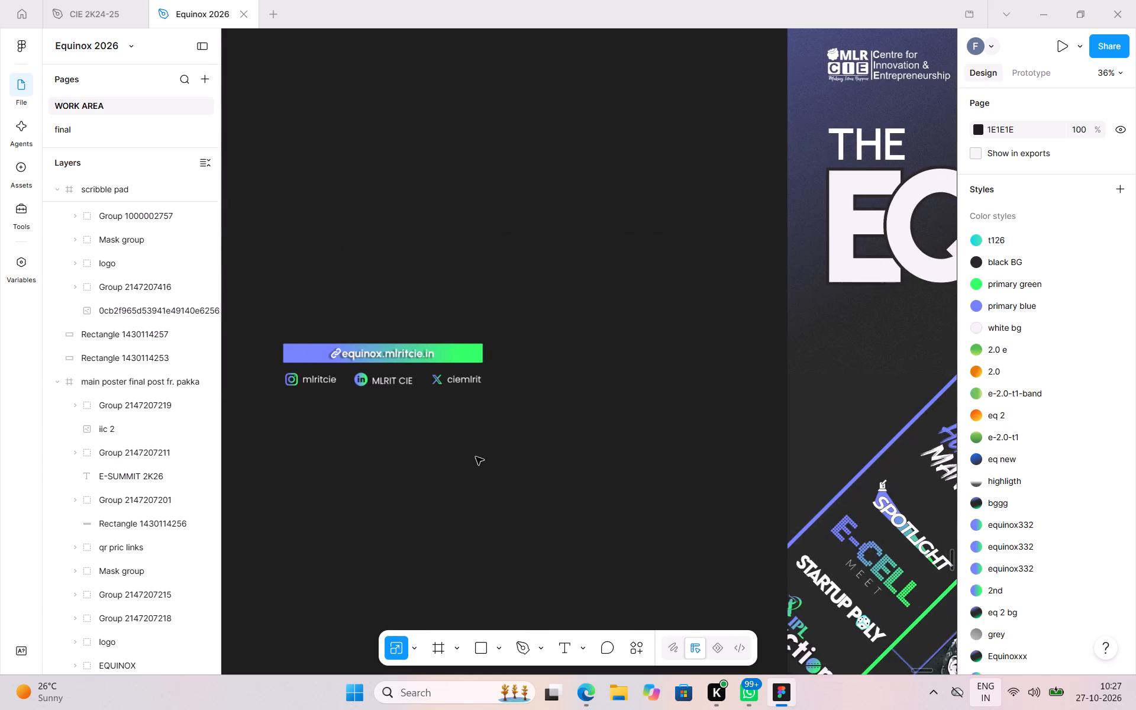
scroll(476, 457, right, 2)
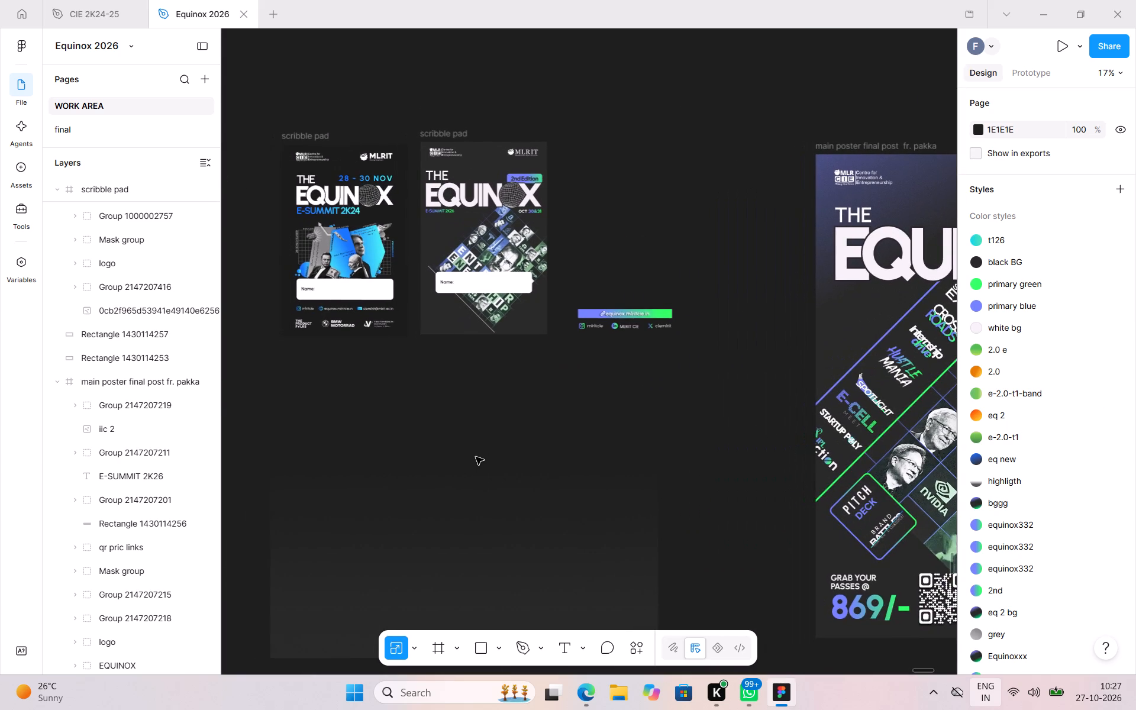
scroll(476, 457, up, 2)
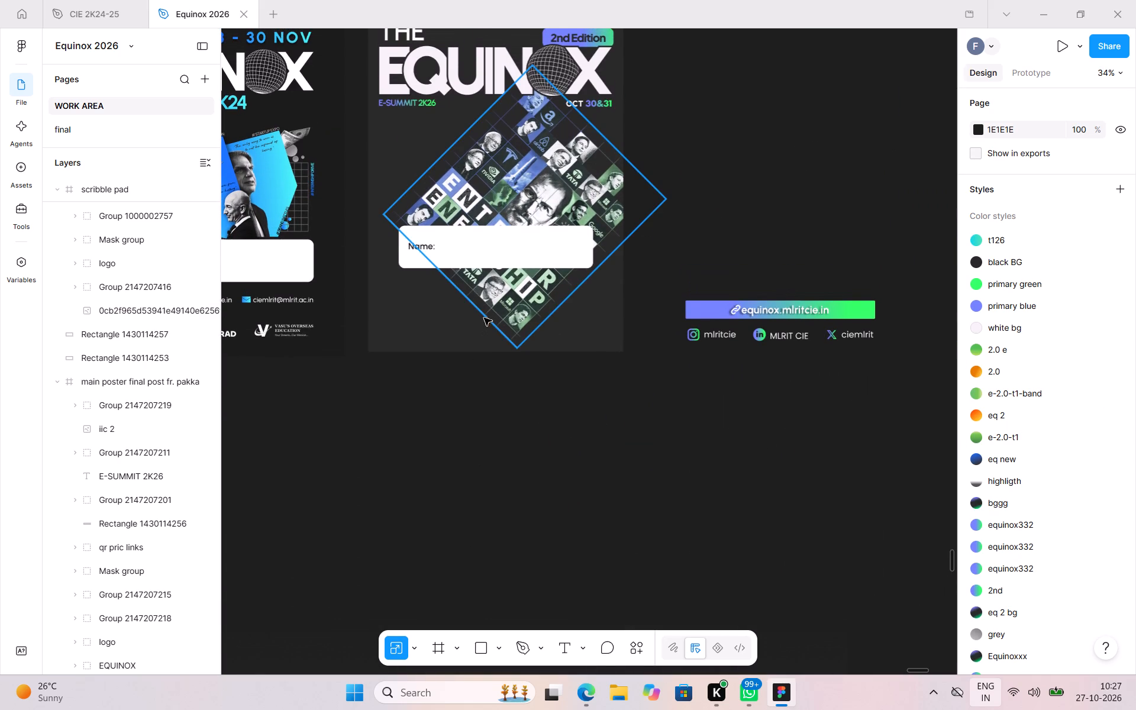
click(496, 313)
drag(517, 347, 524, 379)
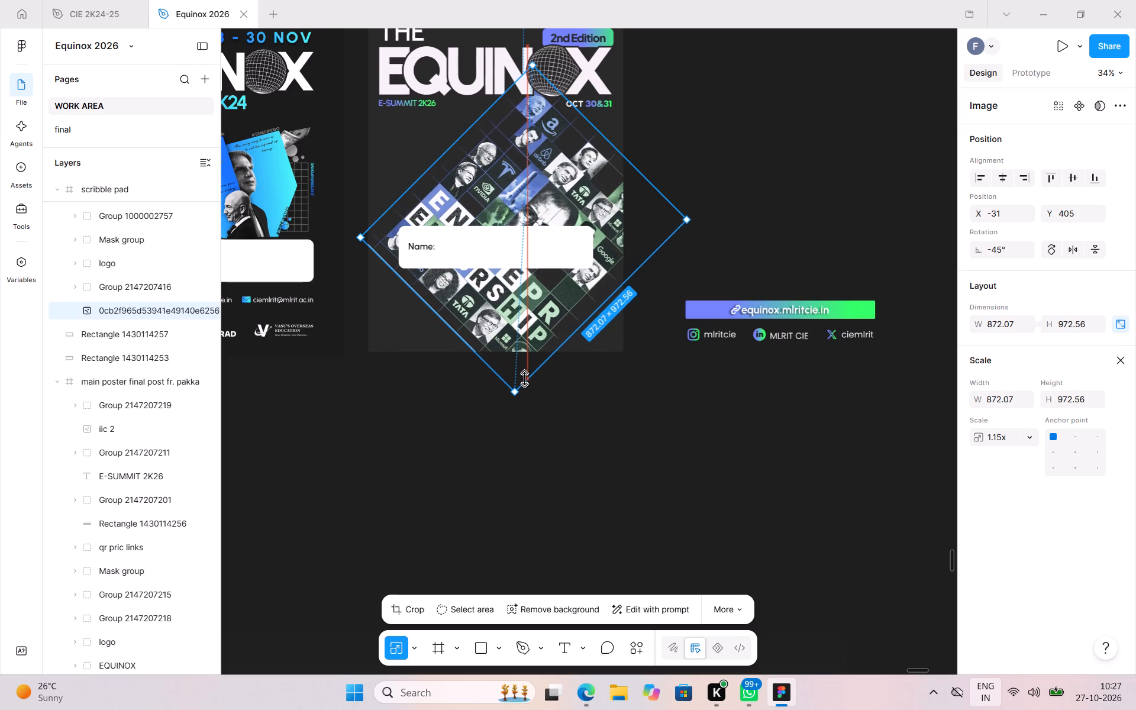
Shift the new card's collage image to X -71, Y 395 behind the Name box.
drag(510, 182, 502, 180)
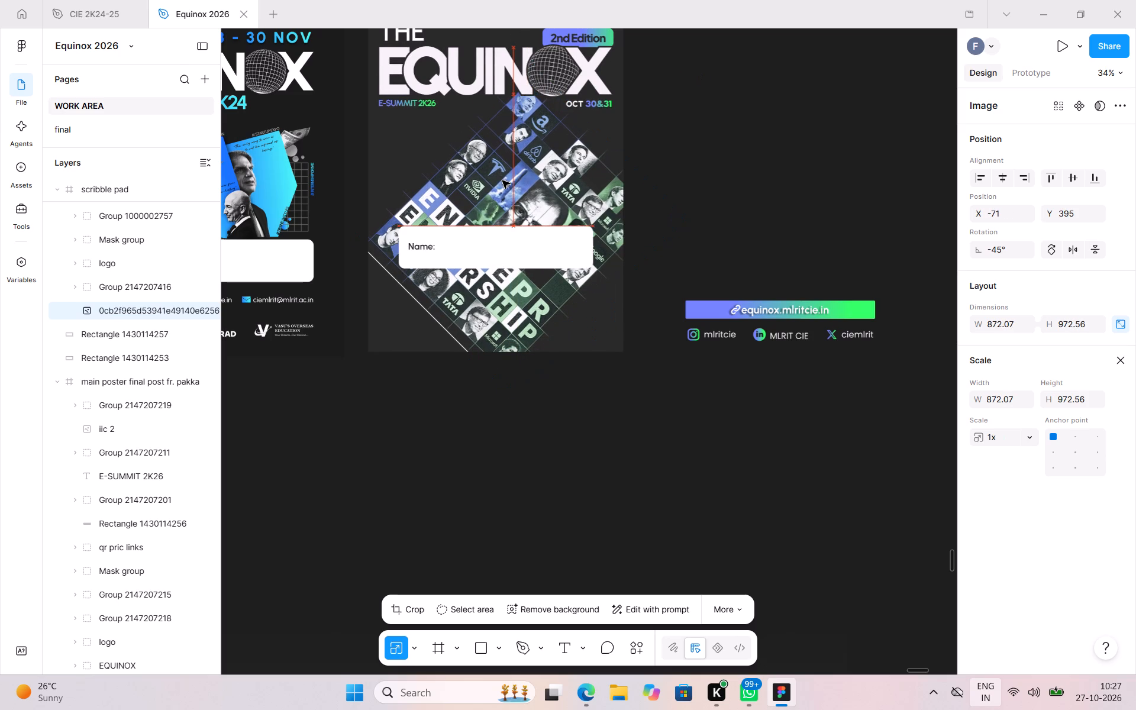
Copy the tilted dark rectangle from the main poster's lower-left corner and place the copy in the new 2K26 card at X -865, Y 307.
scroll(511, 385, down, 3)
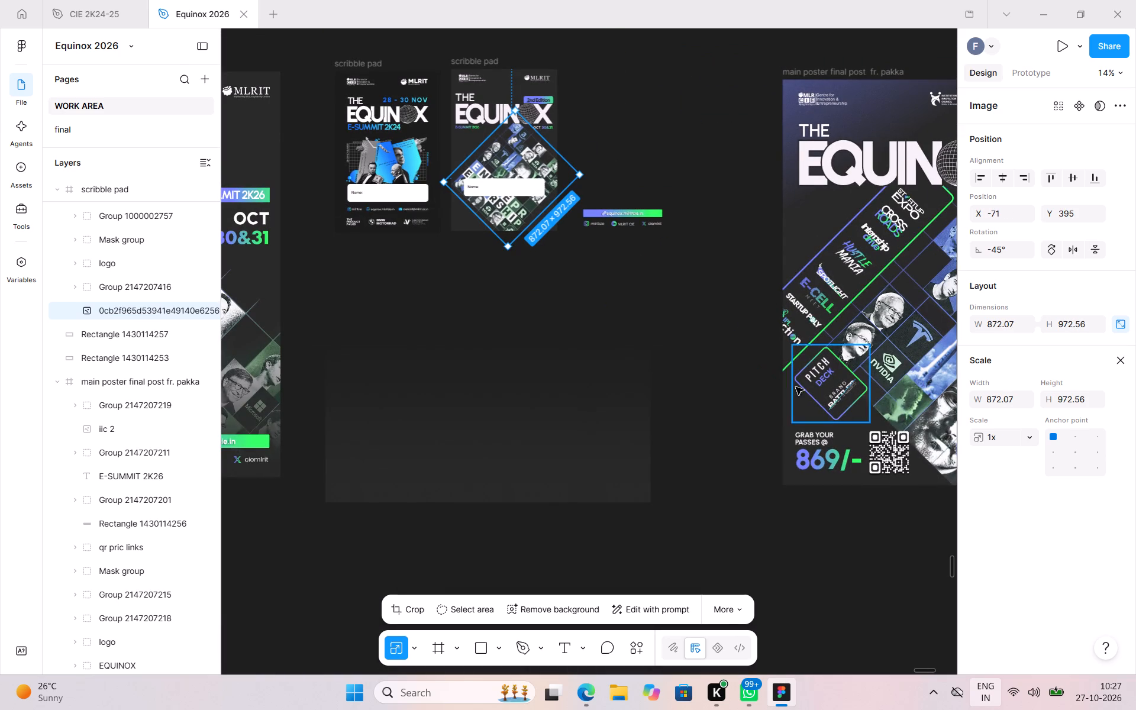
click(786, 411)
key(ctrl+c)
key(ctrl+v)
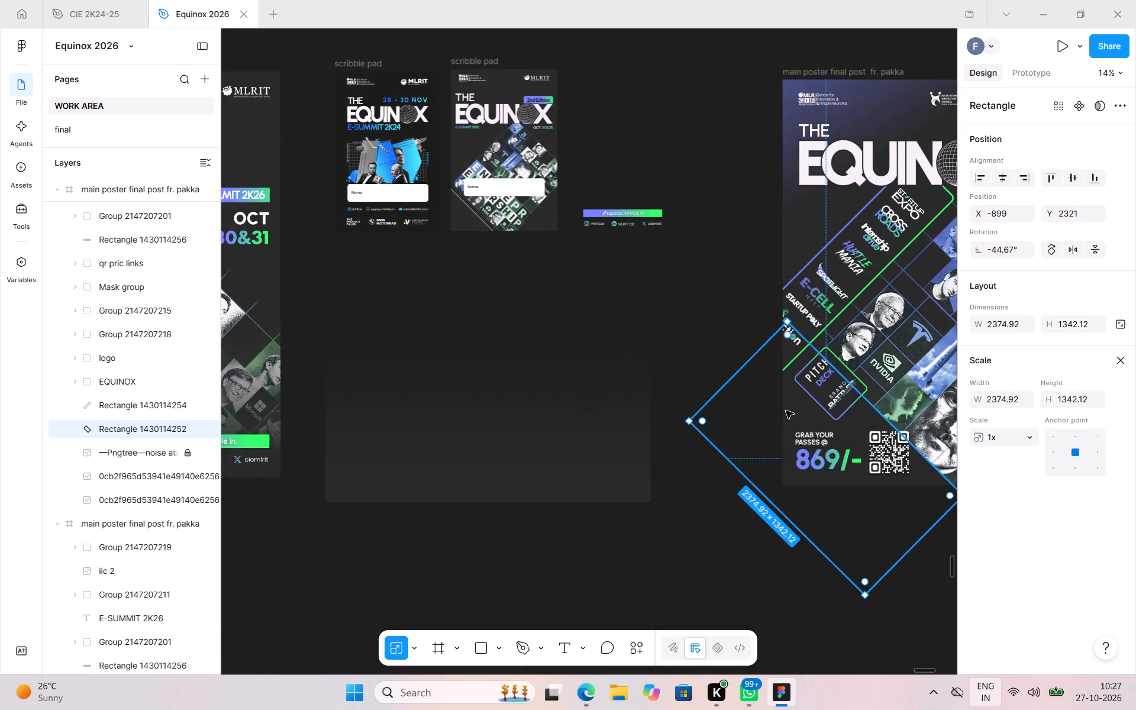
drag(769, 417, 575, 363)
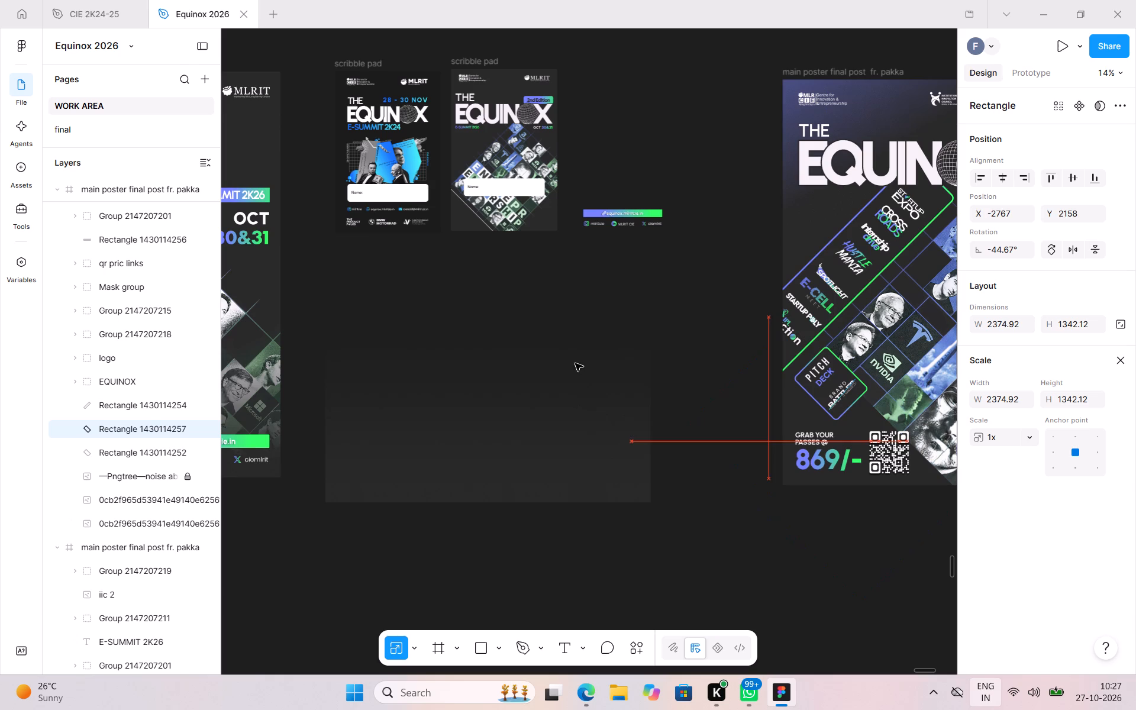
drag(575, 363, 517, 317)
drag(529, 338, 450, 222)
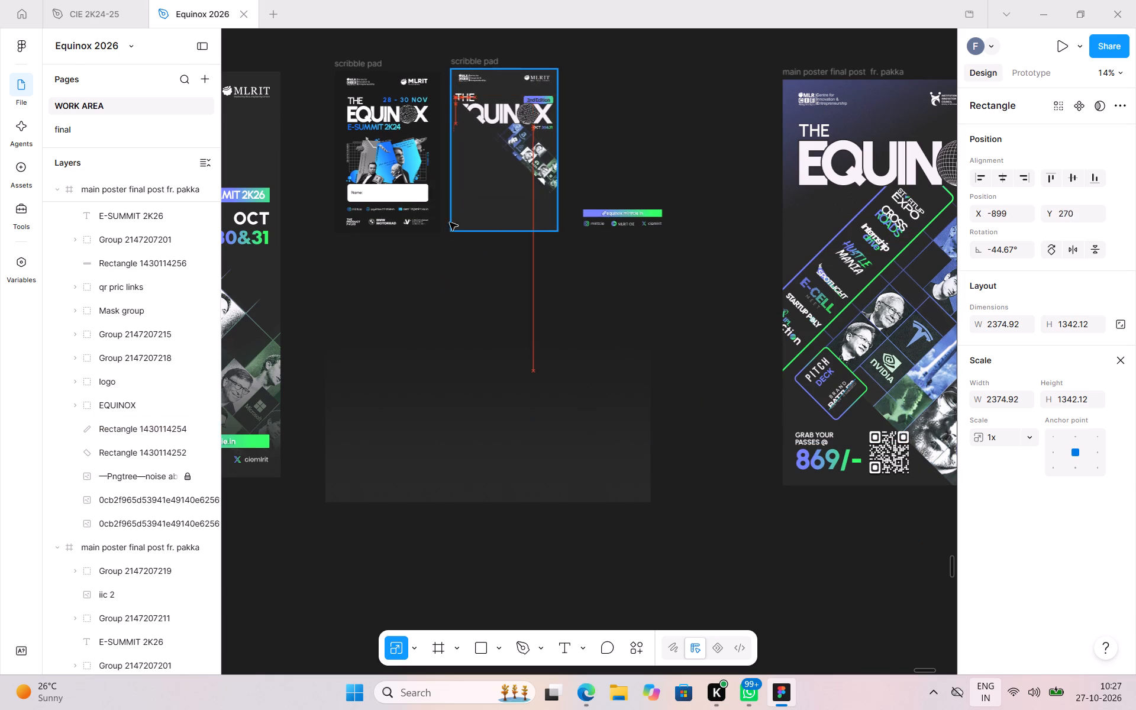
drag(450, 222, 457, 216)
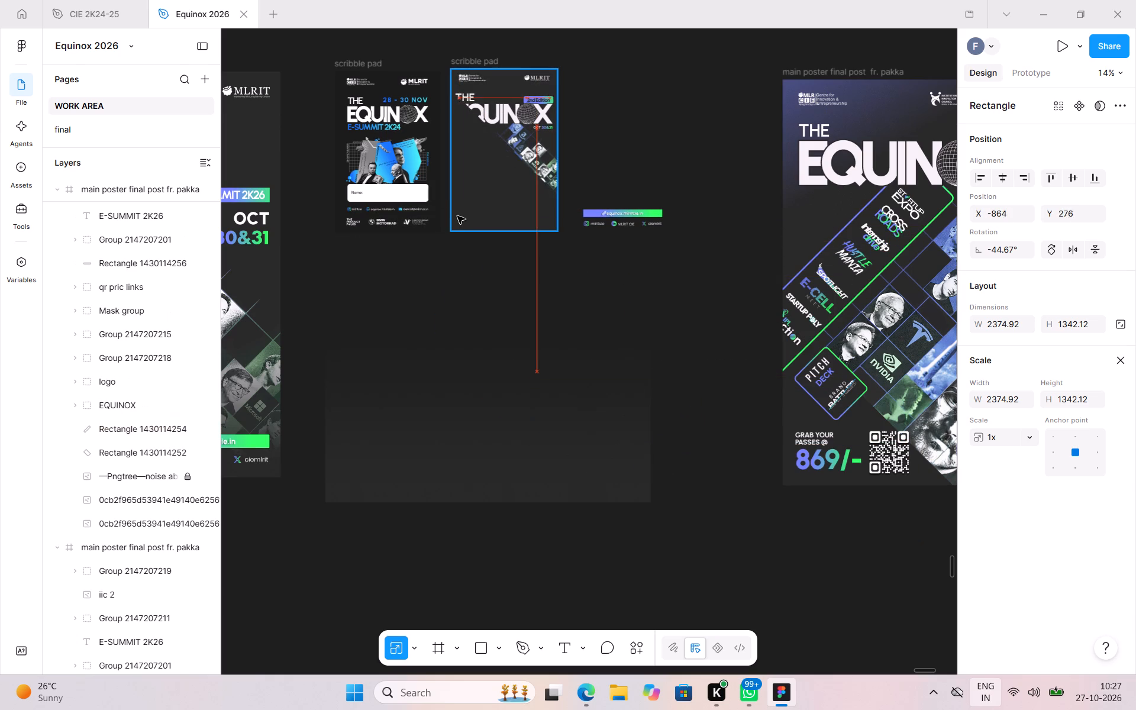
drag(457, 216, 456, 219)
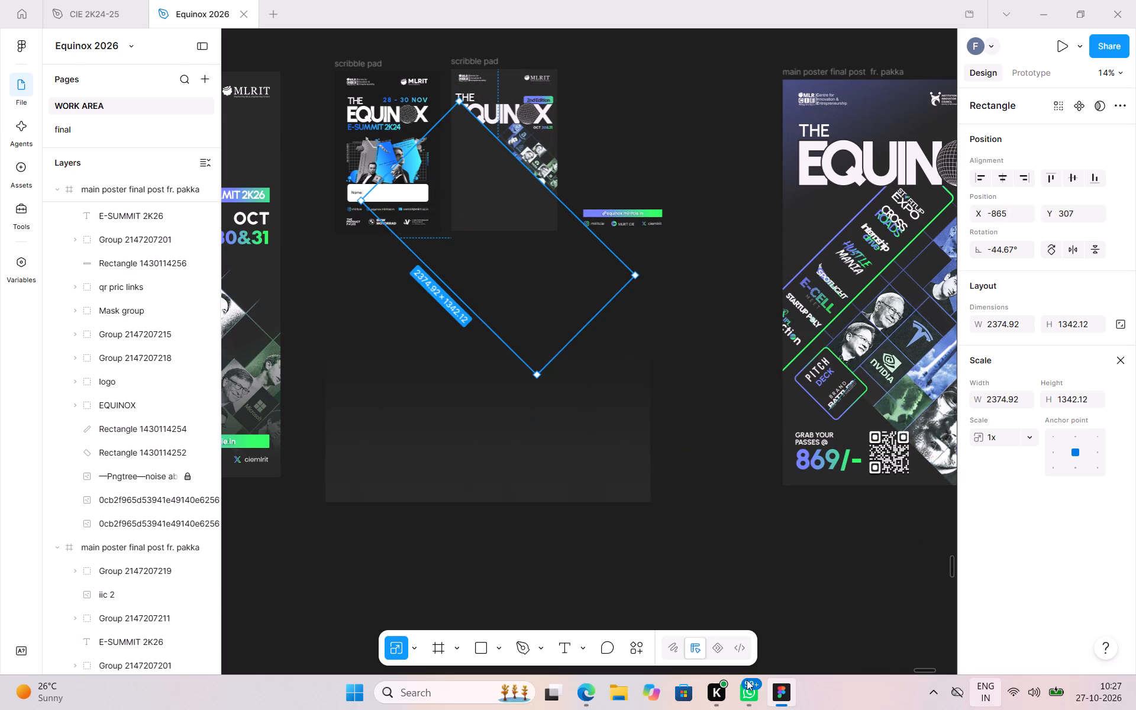
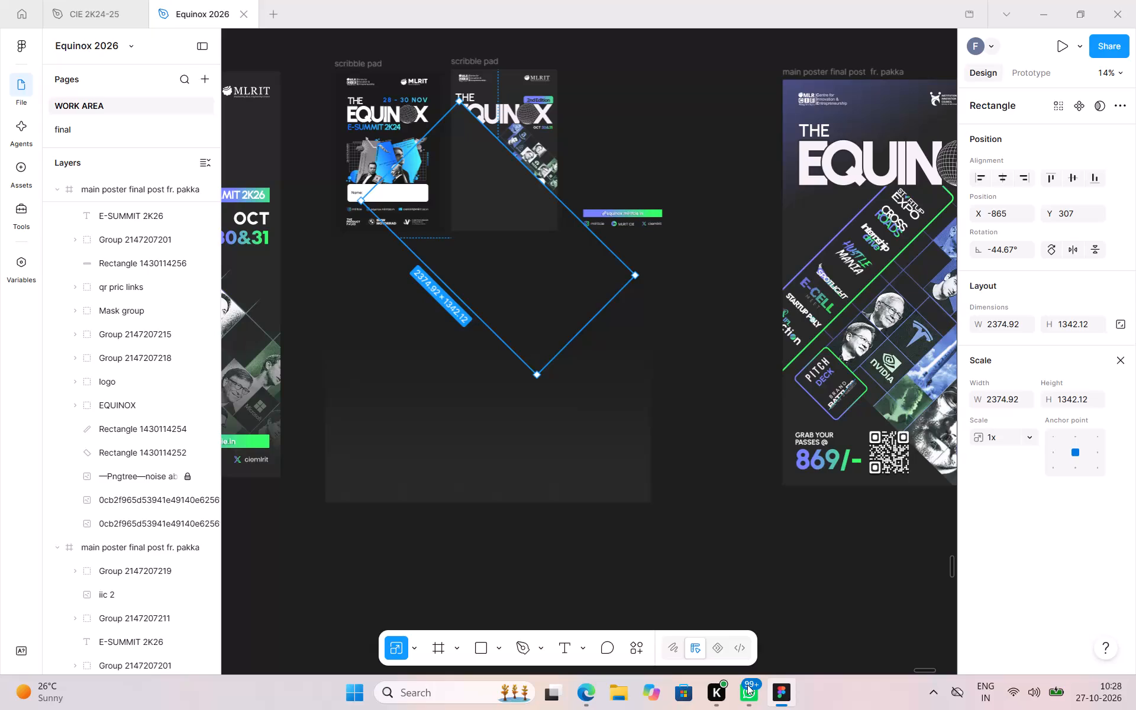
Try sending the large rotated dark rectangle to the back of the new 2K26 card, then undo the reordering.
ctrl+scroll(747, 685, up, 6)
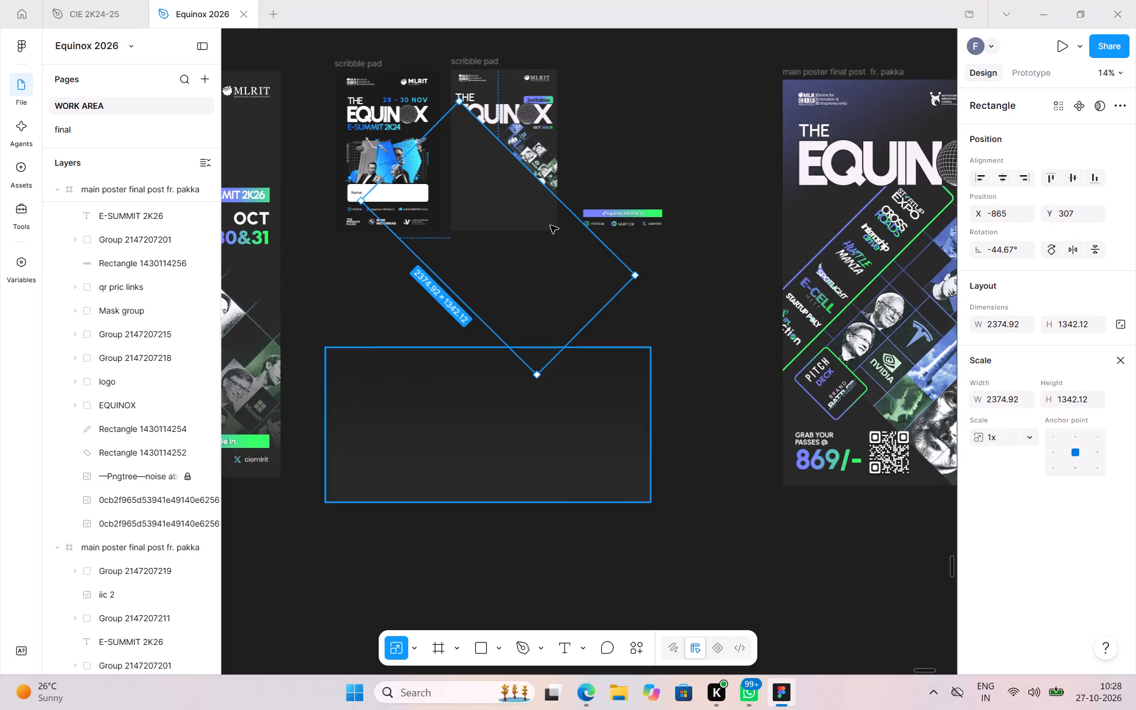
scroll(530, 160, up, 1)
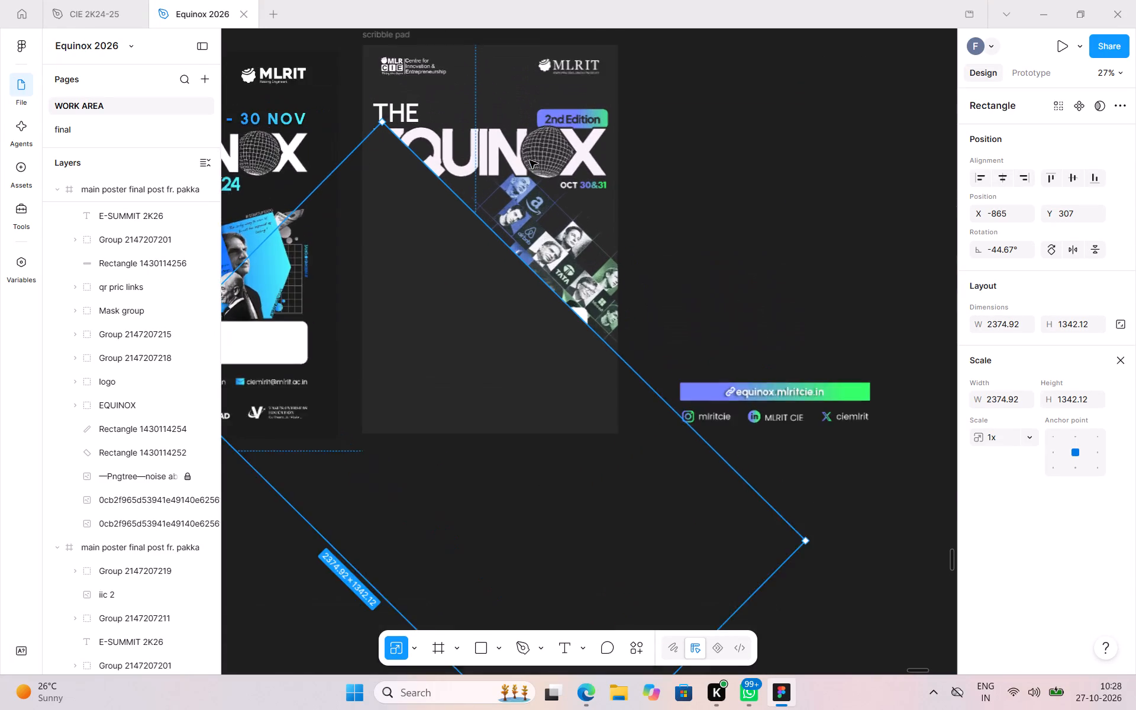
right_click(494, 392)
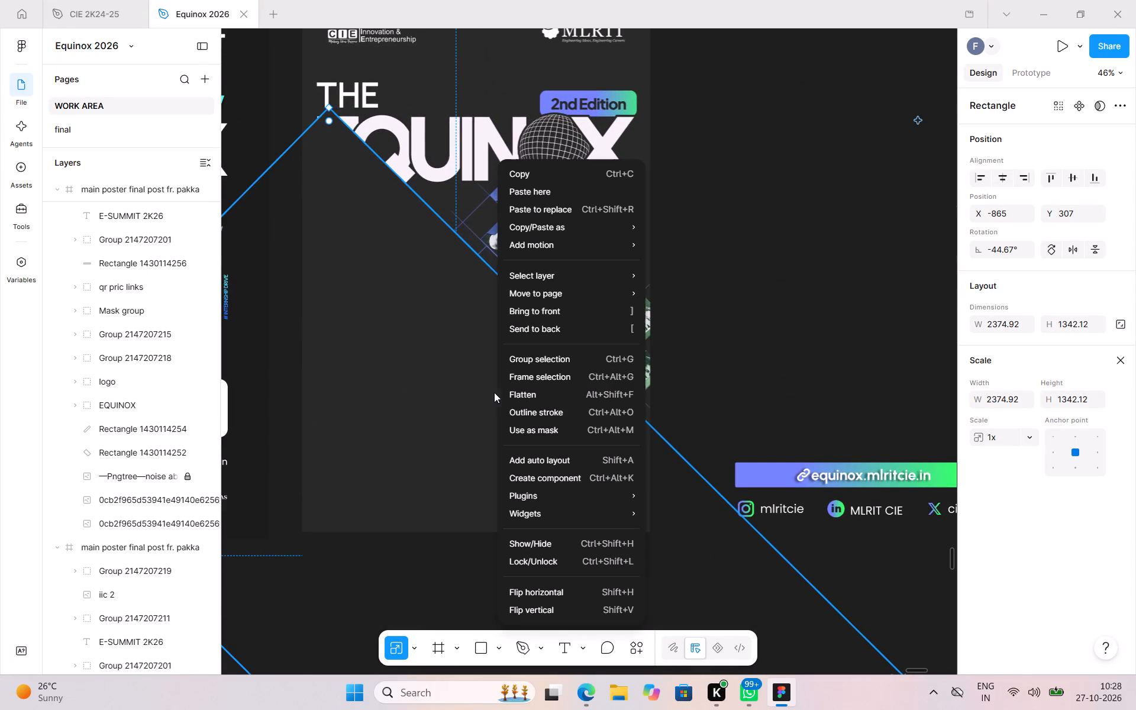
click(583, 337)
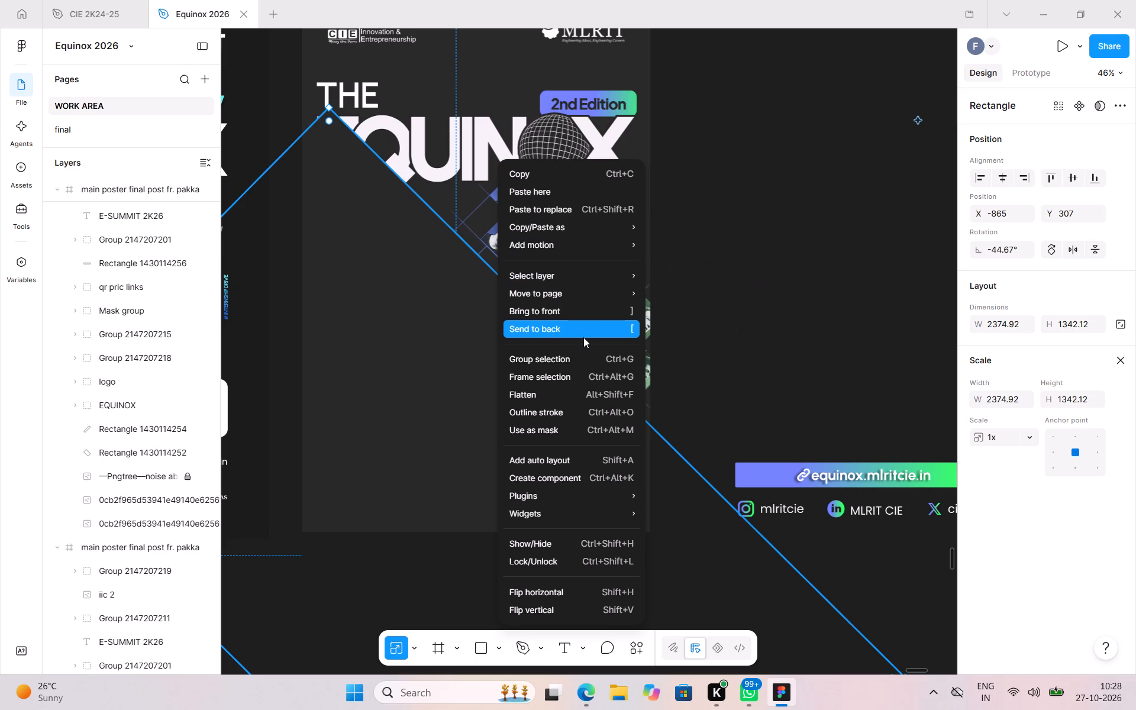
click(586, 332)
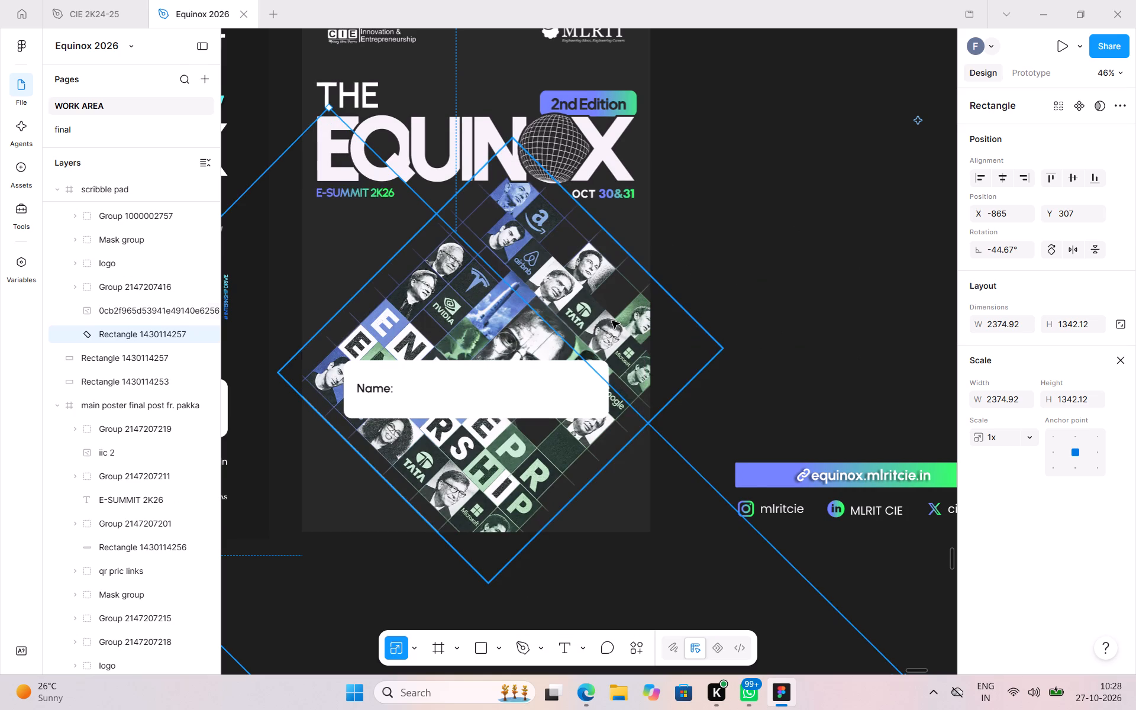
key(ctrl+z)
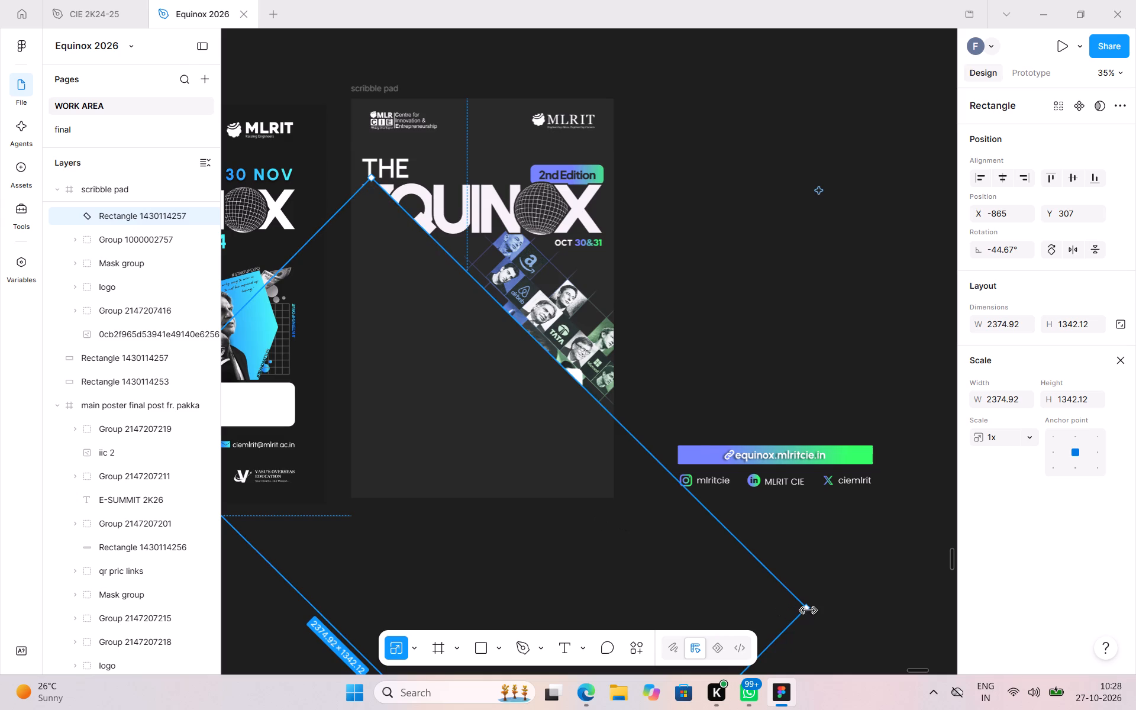
Scale the tilted dark masking rectangle down to about 1246 × 704.
drag(808, 611, 441, 479)
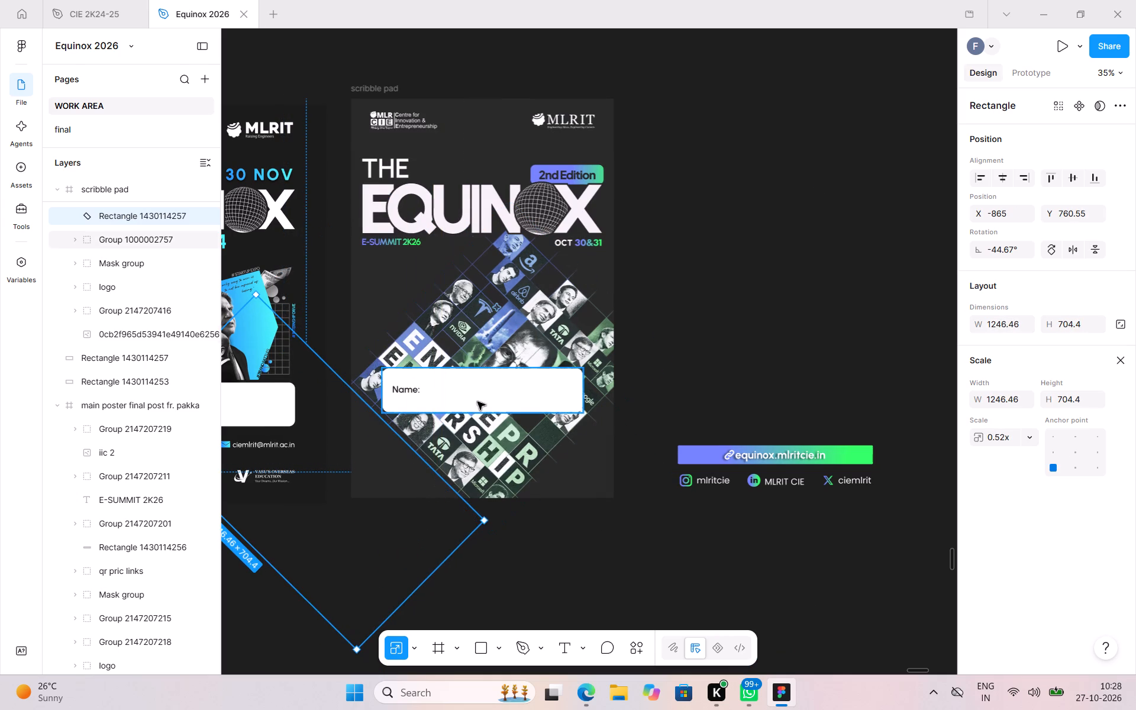
Move the white Name box out of the new card onto the empty canvas beside it.
drag(482, 390, 755, 326)
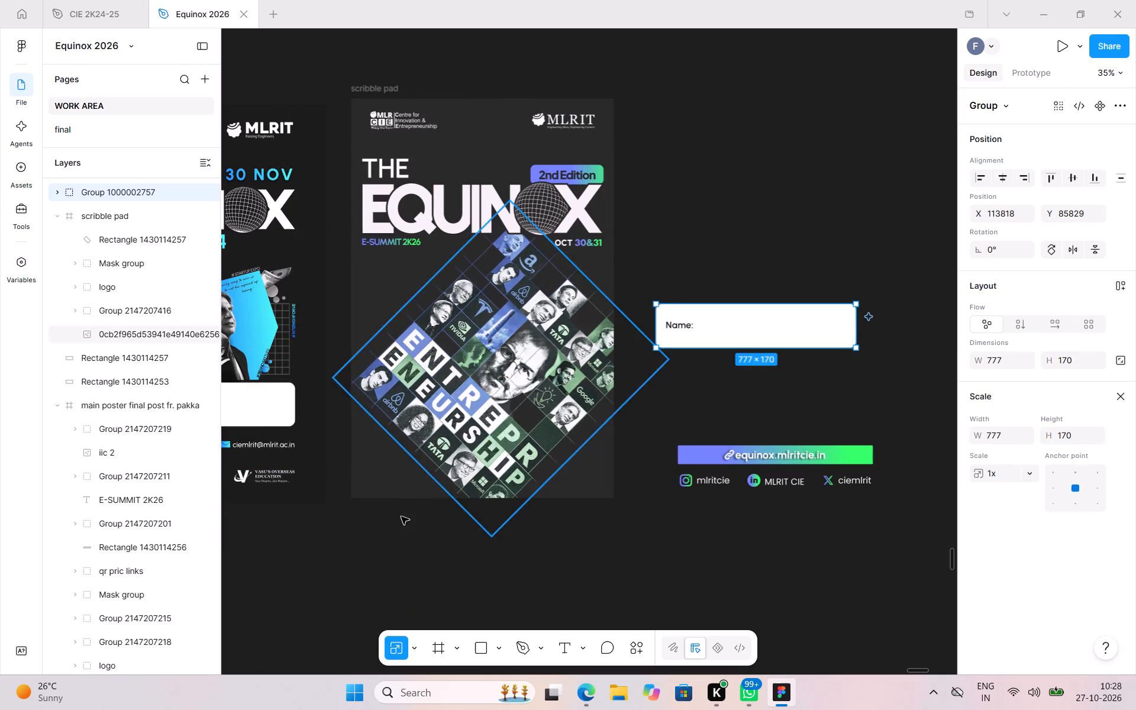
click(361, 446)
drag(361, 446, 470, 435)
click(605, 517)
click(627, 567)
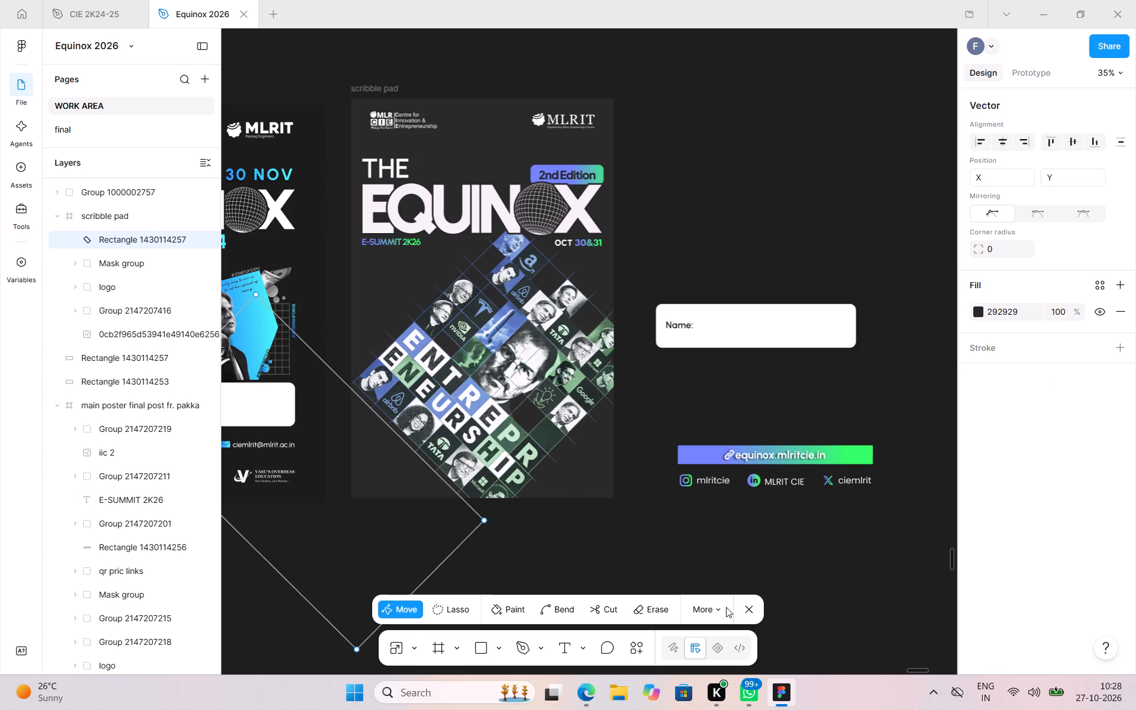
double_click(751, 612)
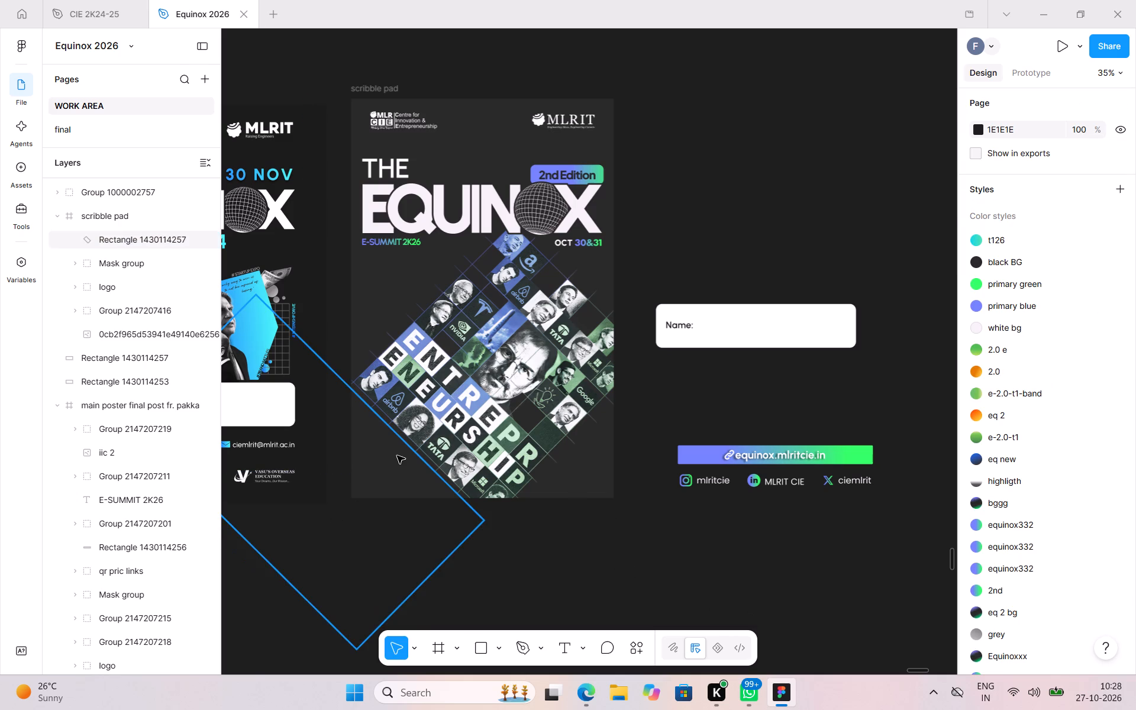
Move the tilted dark rectangle to X -437, Y 668 so it covers the collage's lower-left half.
click(397, 456)
drag(363, 463, 456, 438)
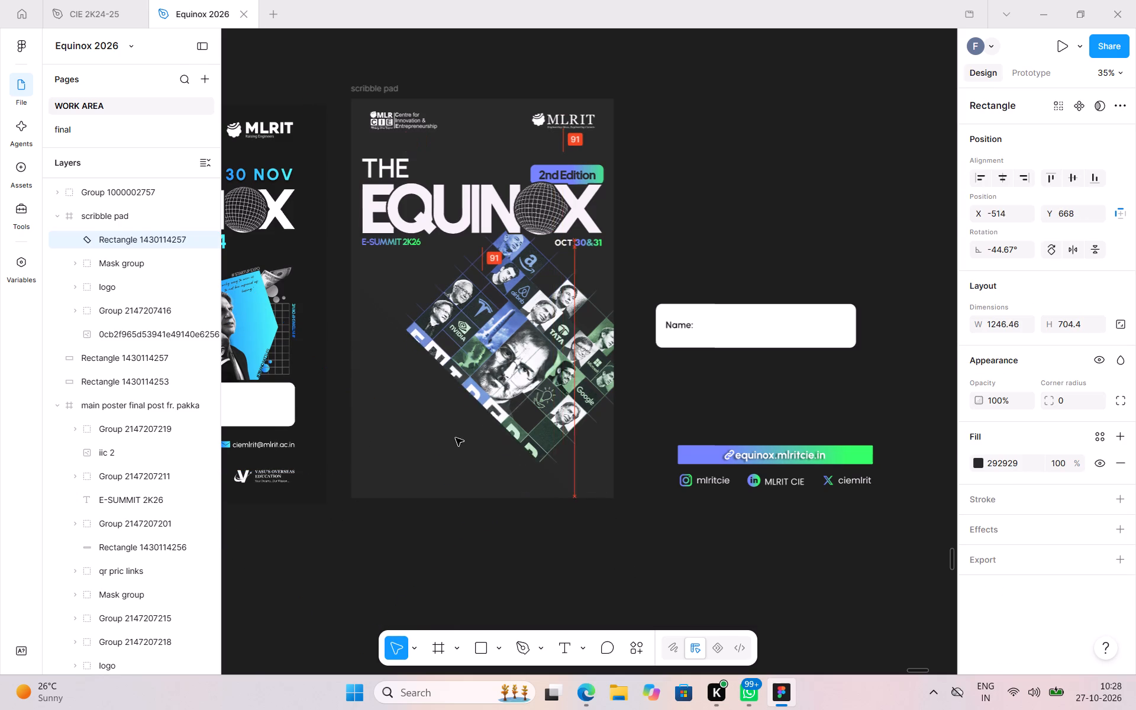
drag(456, 438, 472, 438)
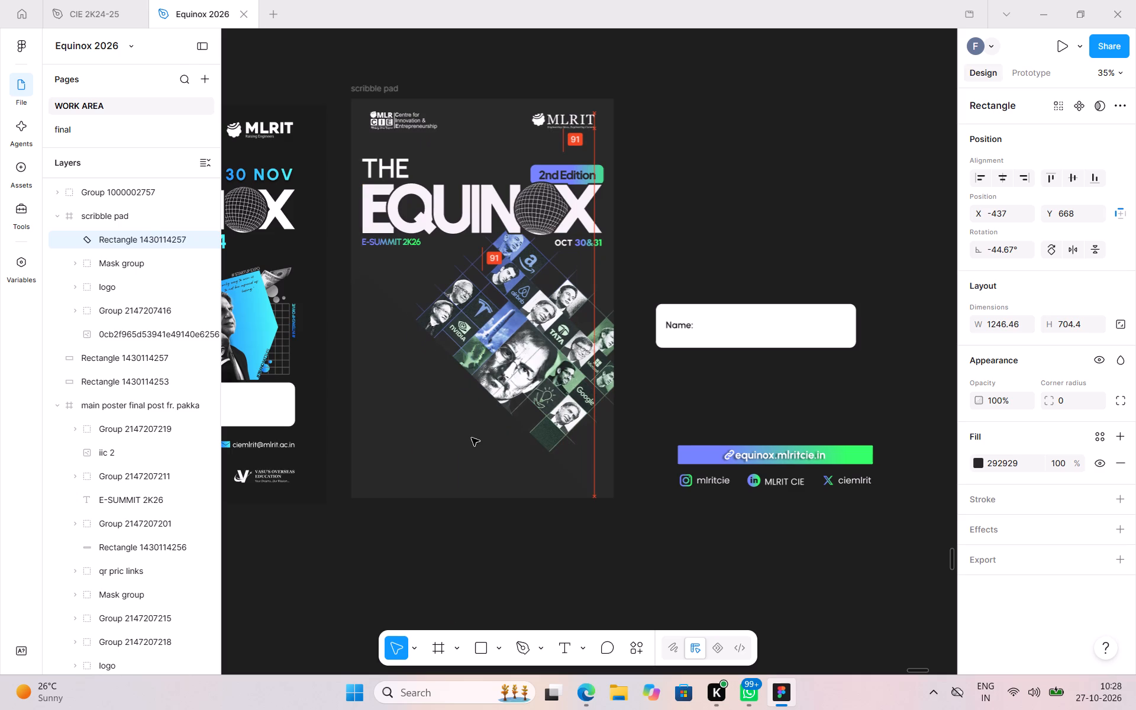
drag(472, 438, 471, 439)
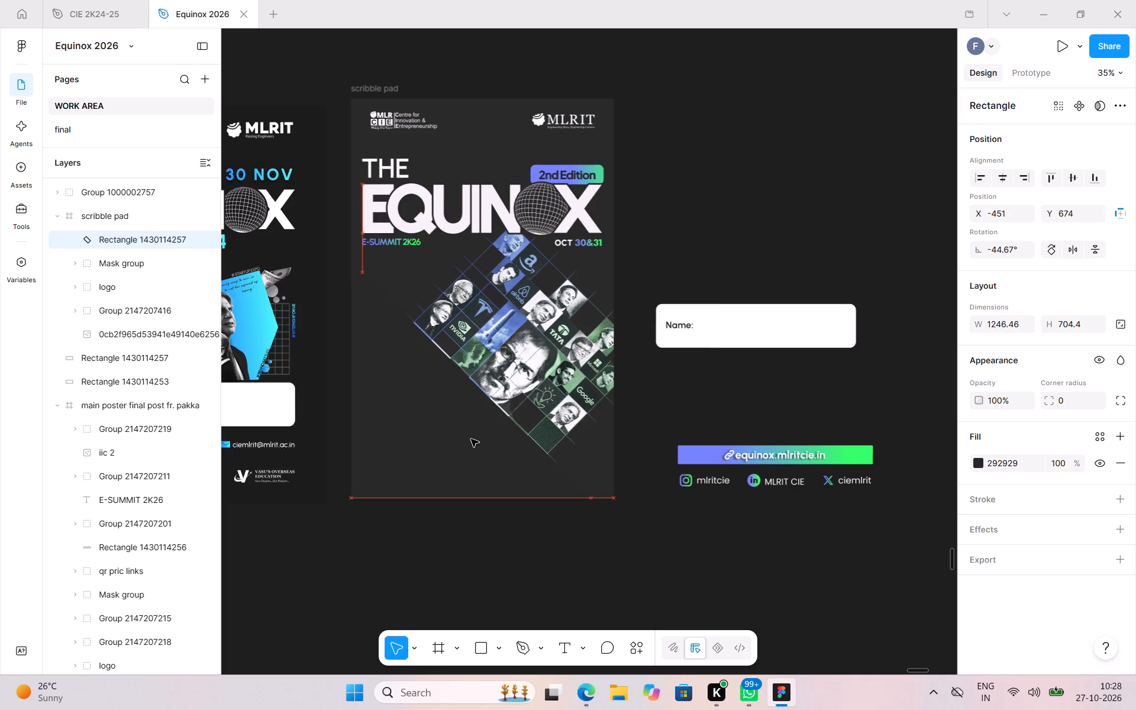
drag(471, 439, 472, 439)
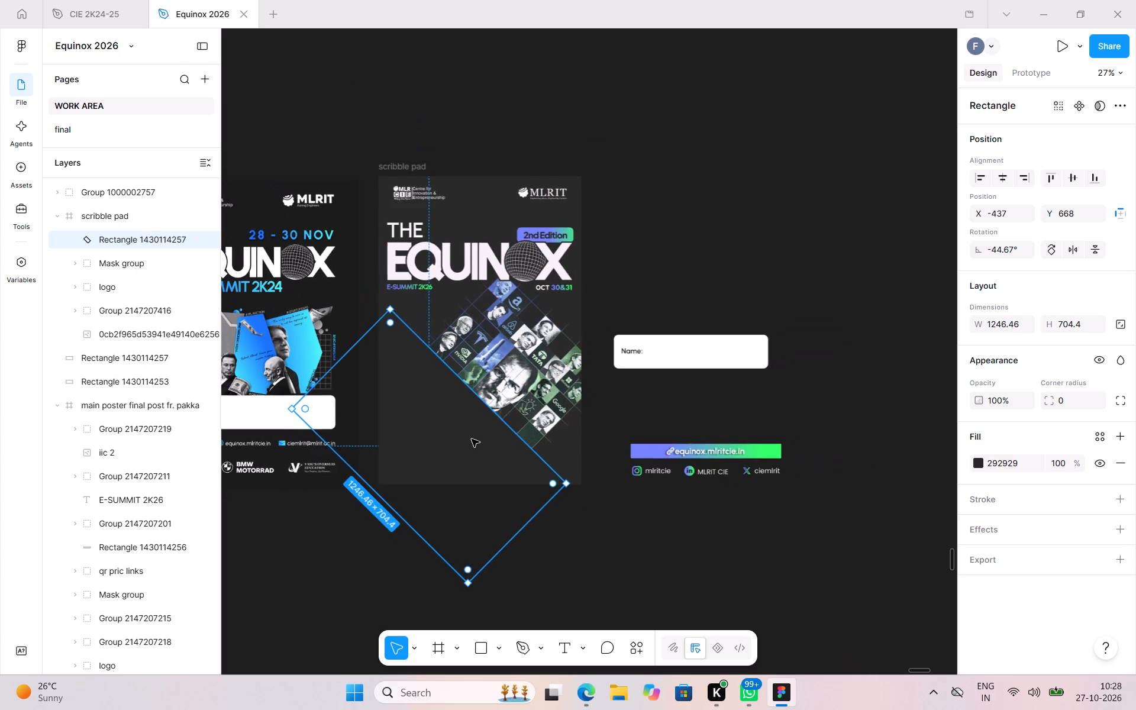
Move the Name box back into the new card over the collage's lower part, at X 146, Y 1095.
drag(680, 351, 514, 392)
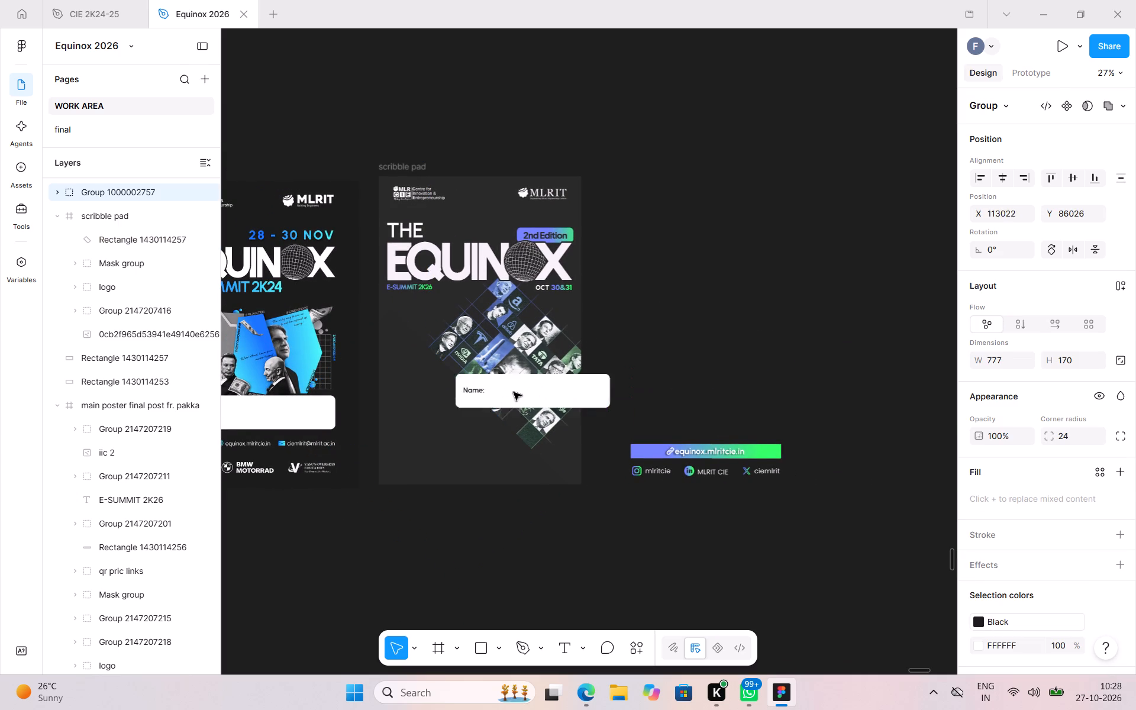
drag(514, 392, 475, 411)
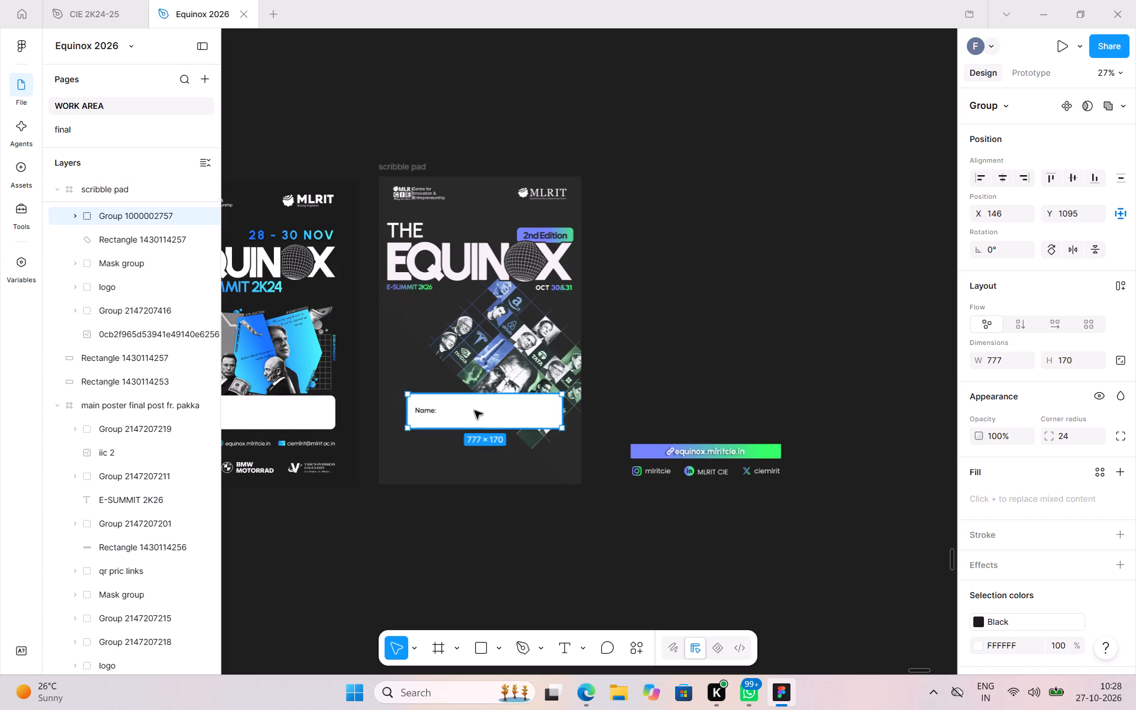
Rotate the tilted dark rectangle to about -42.26° so its upper edge cuts the collage at a slightly flatter angle.
click(399, 367)
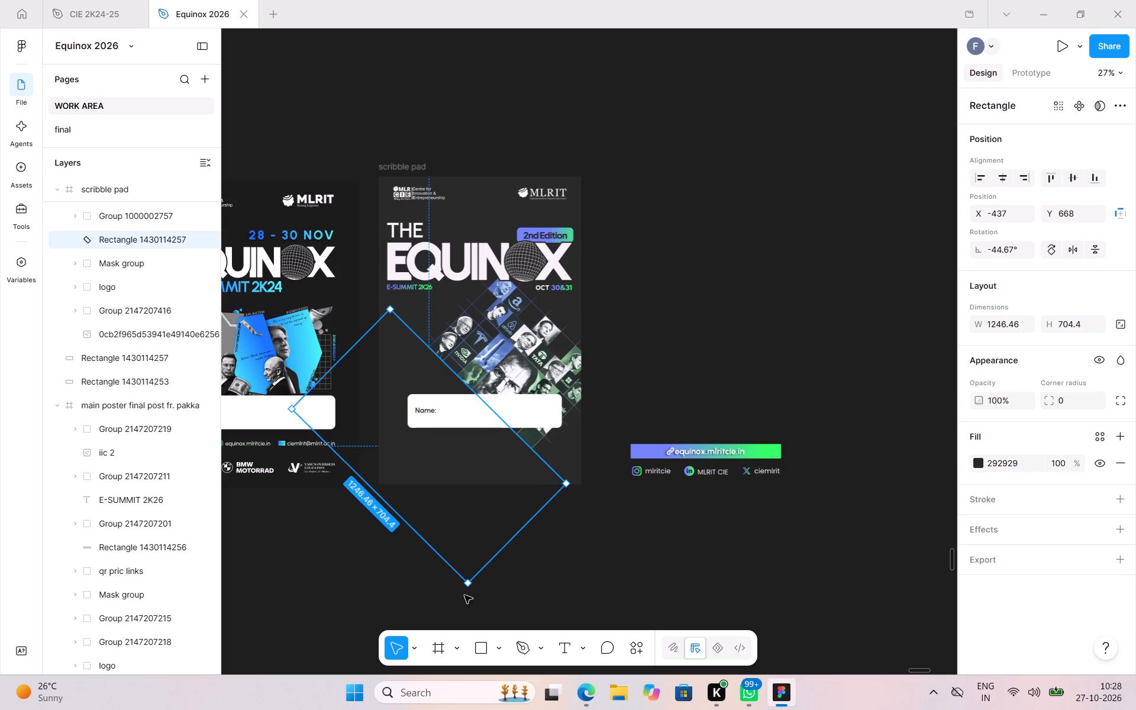
drag(473, 590, 502, 595)
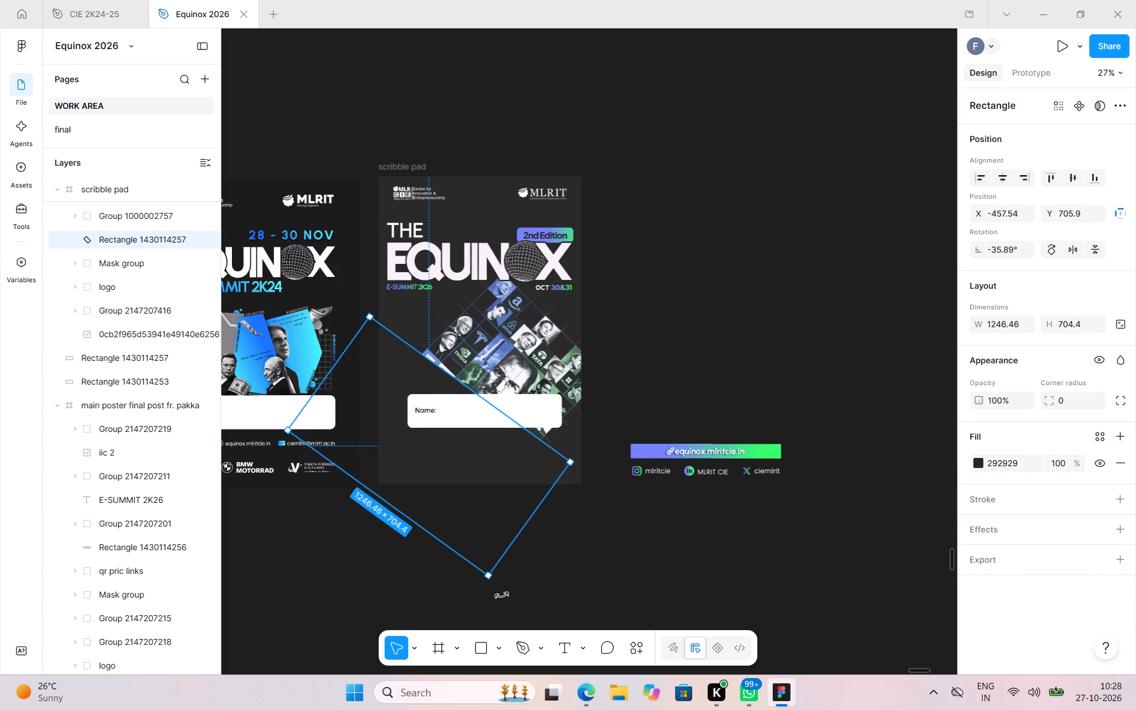
drag(502, 595, 488, 611)
Shrink the gradient rectangle below the cards to about 1389 × 690 and place it over the new card's lower half.
scroll(638, 545, down, 1)
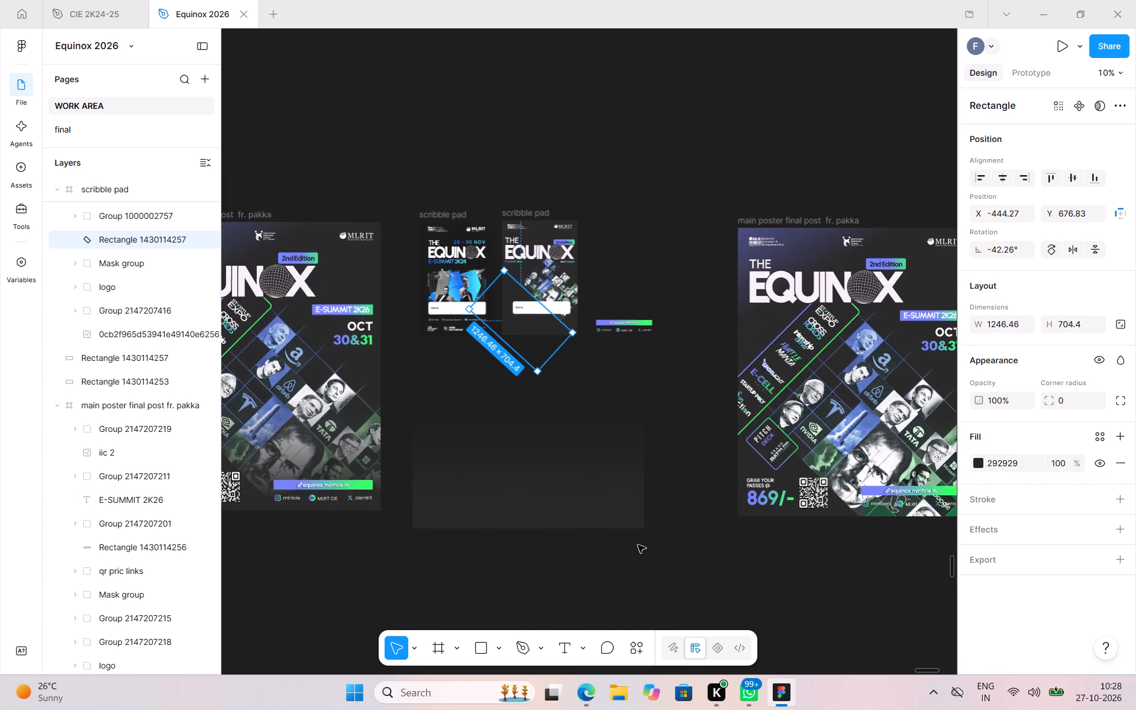
scroll(638, 545, down, 1)
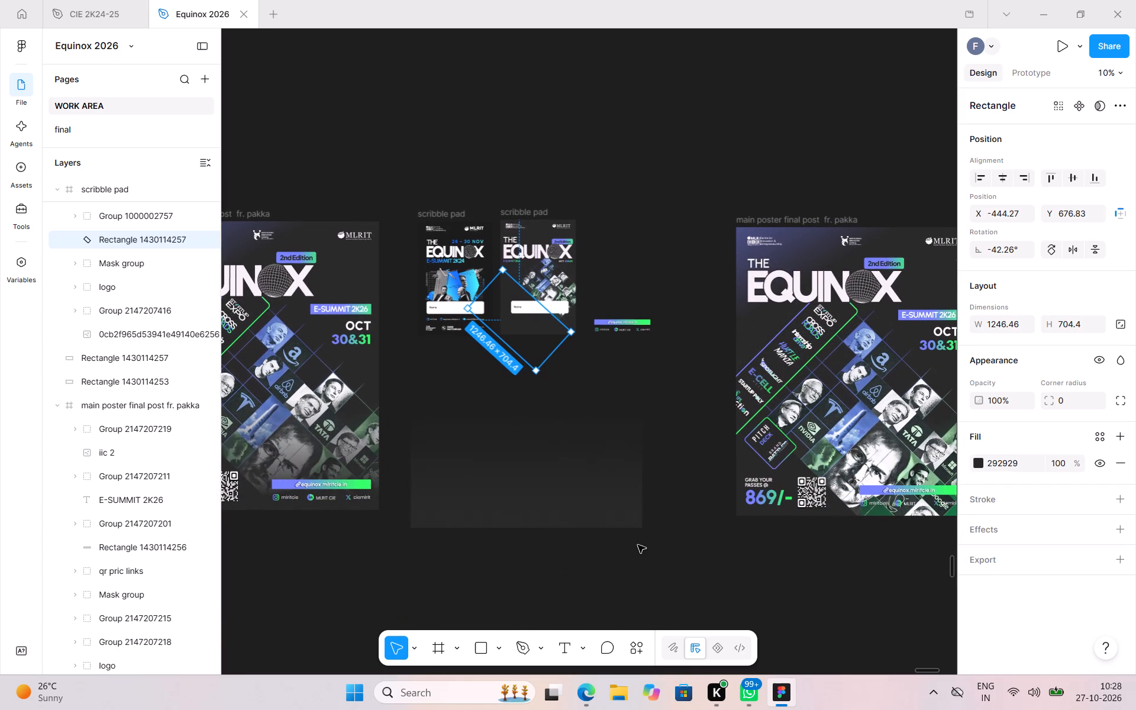
scroll(638, 545, down, 1)
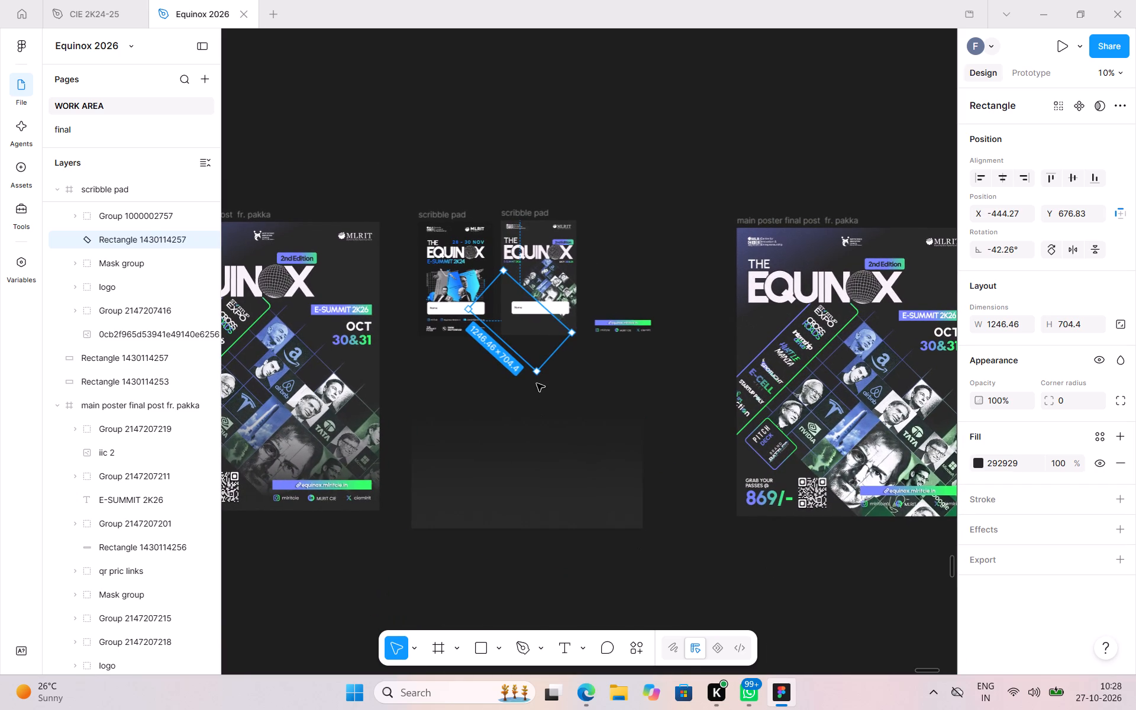
scroll(537, 383, up, 1)
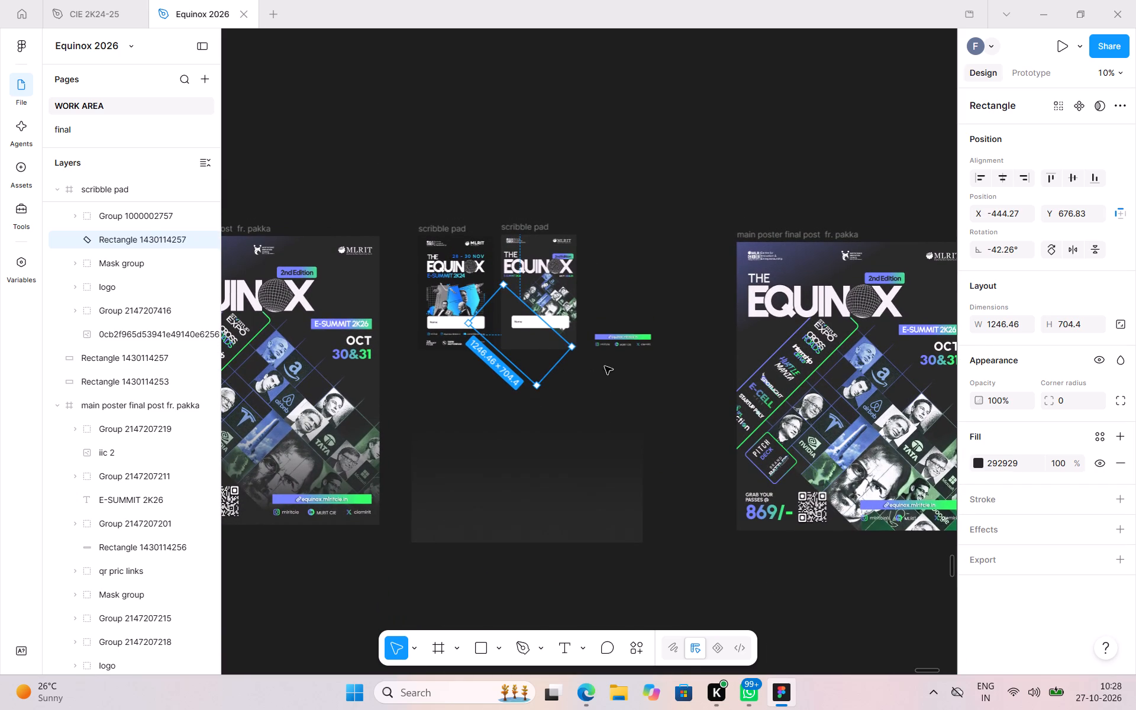
click(605, 366)
click(530, 517)
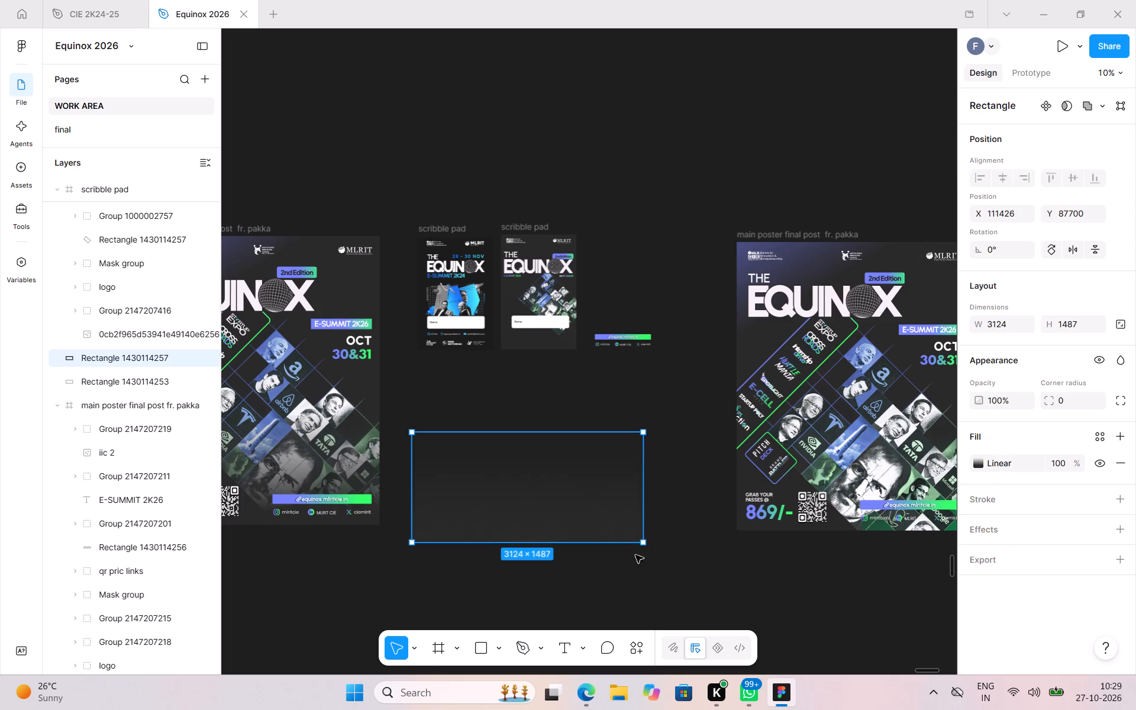
drag(643, 546, 519, 480)
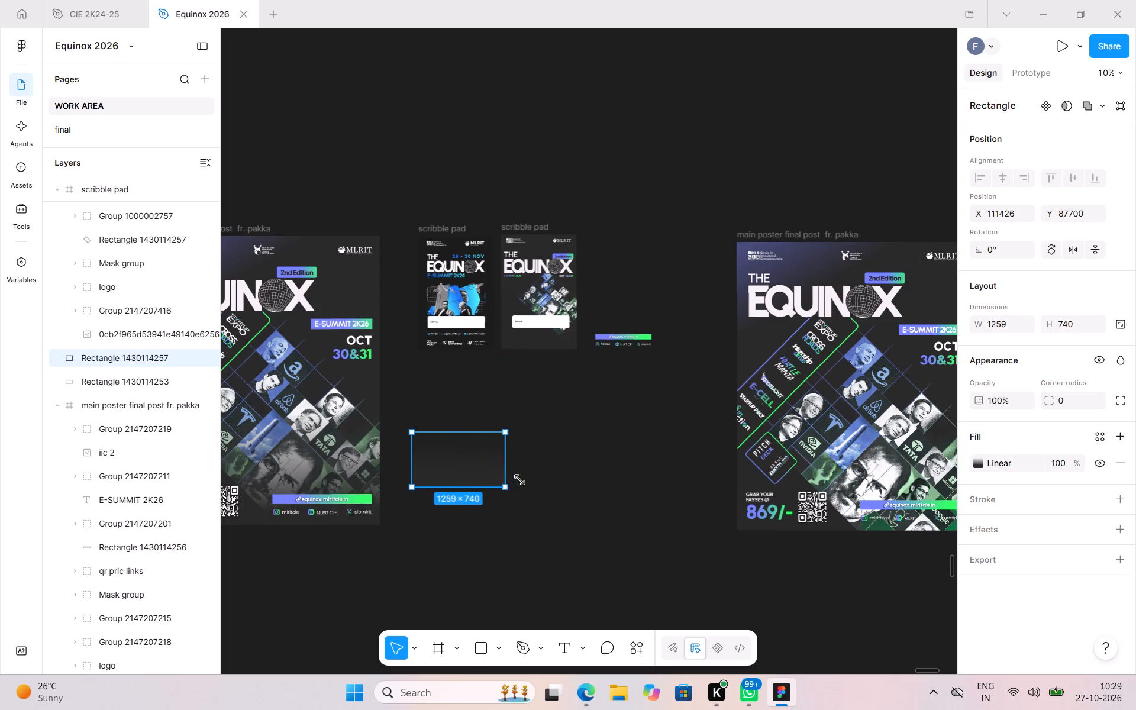
drag(519, 480, 514, 484)
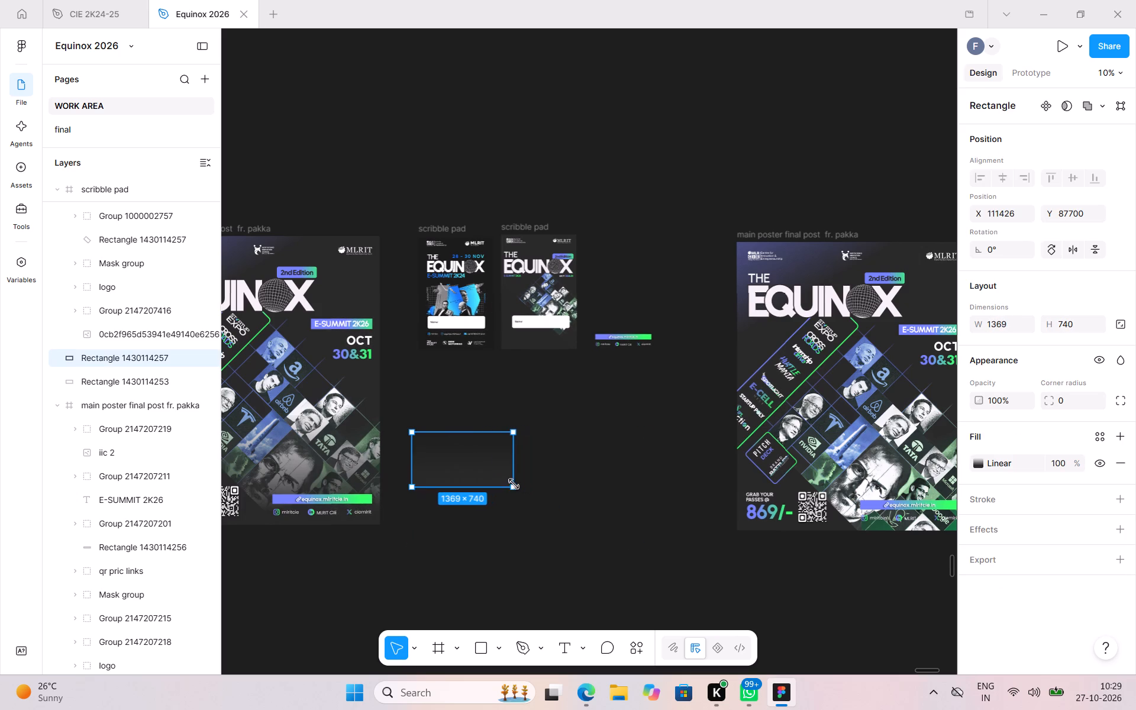
drag(514, 484, 515, 483)
drag(454, 468, 535, 331)
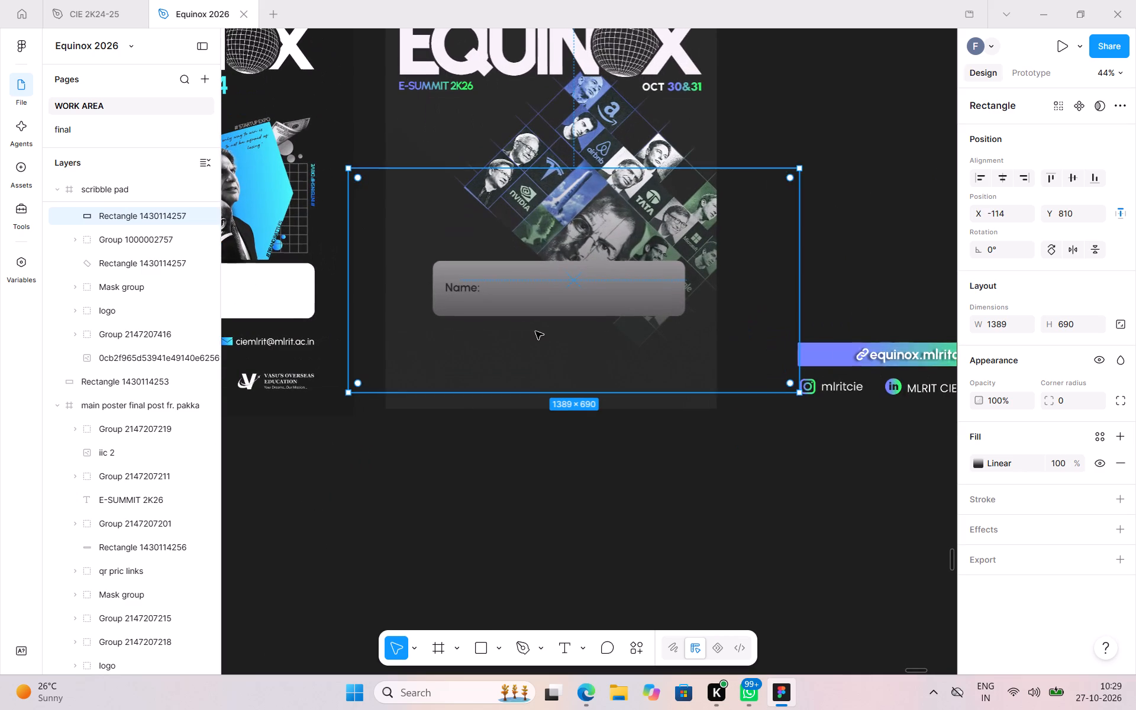
Enlarge the new card's collage image proportionally to about 982 × 1095 and position it at X -240, Y 347.
click(546, 149)
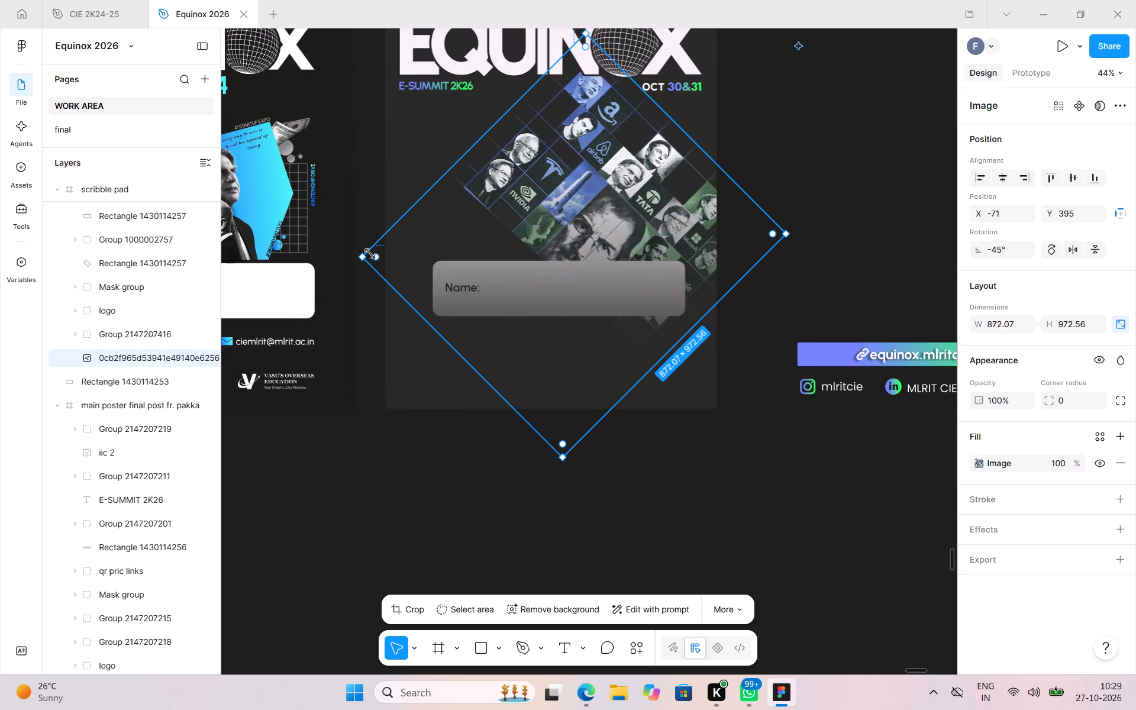
drag(363, 257, 315, 253)
drag(510, 149, 508, 160)
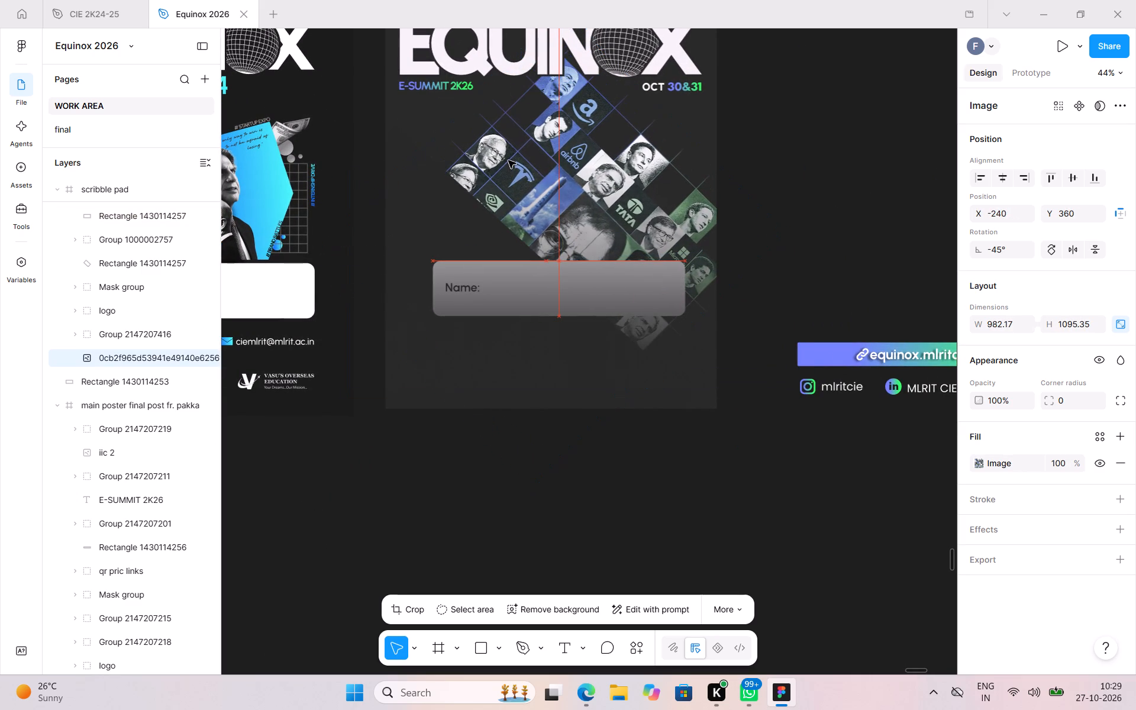
drag(508, 160, 511, 159)
scroll(511, 159, up, 1)
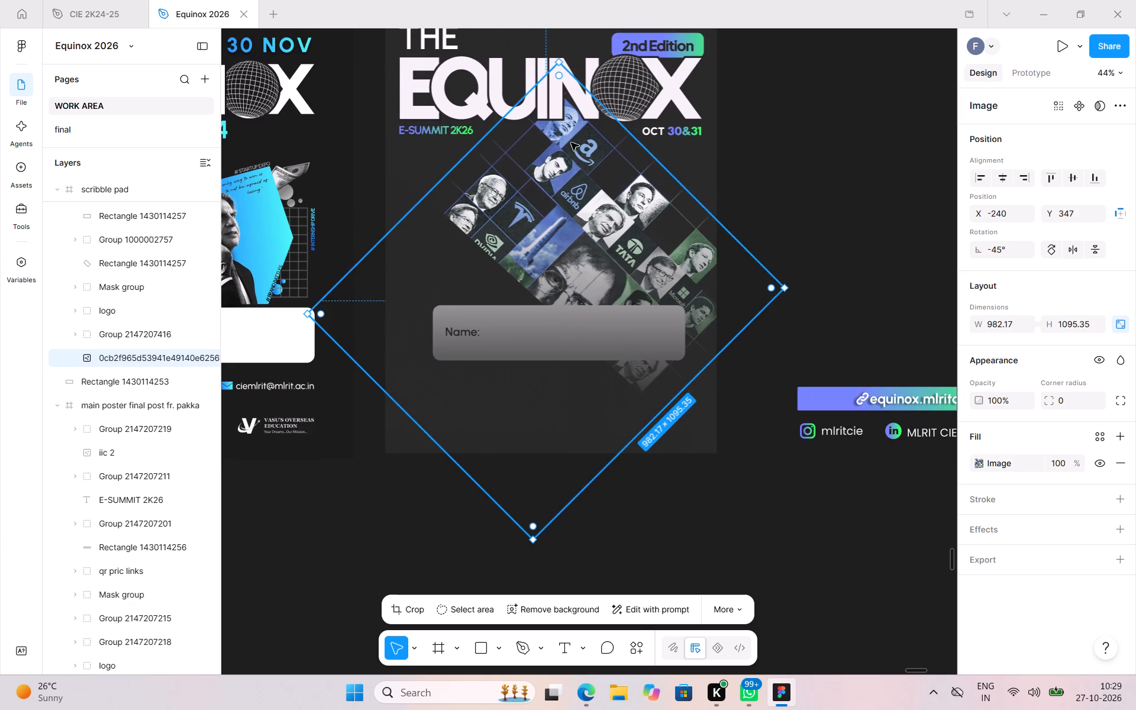
click(827, 145)
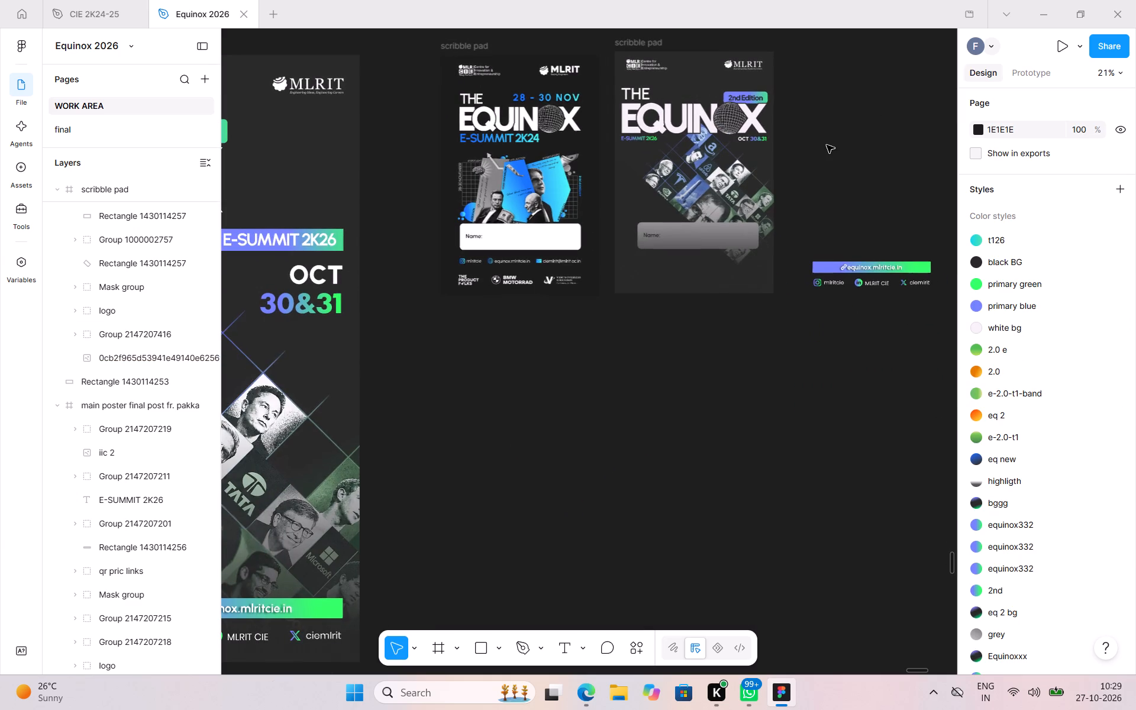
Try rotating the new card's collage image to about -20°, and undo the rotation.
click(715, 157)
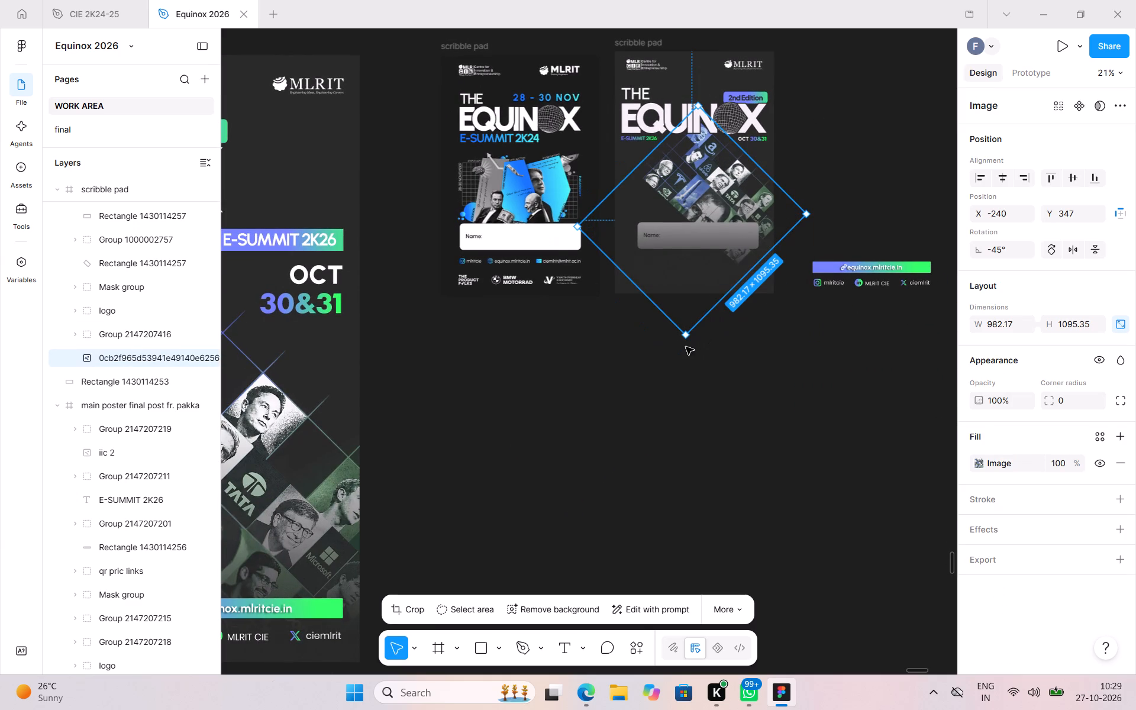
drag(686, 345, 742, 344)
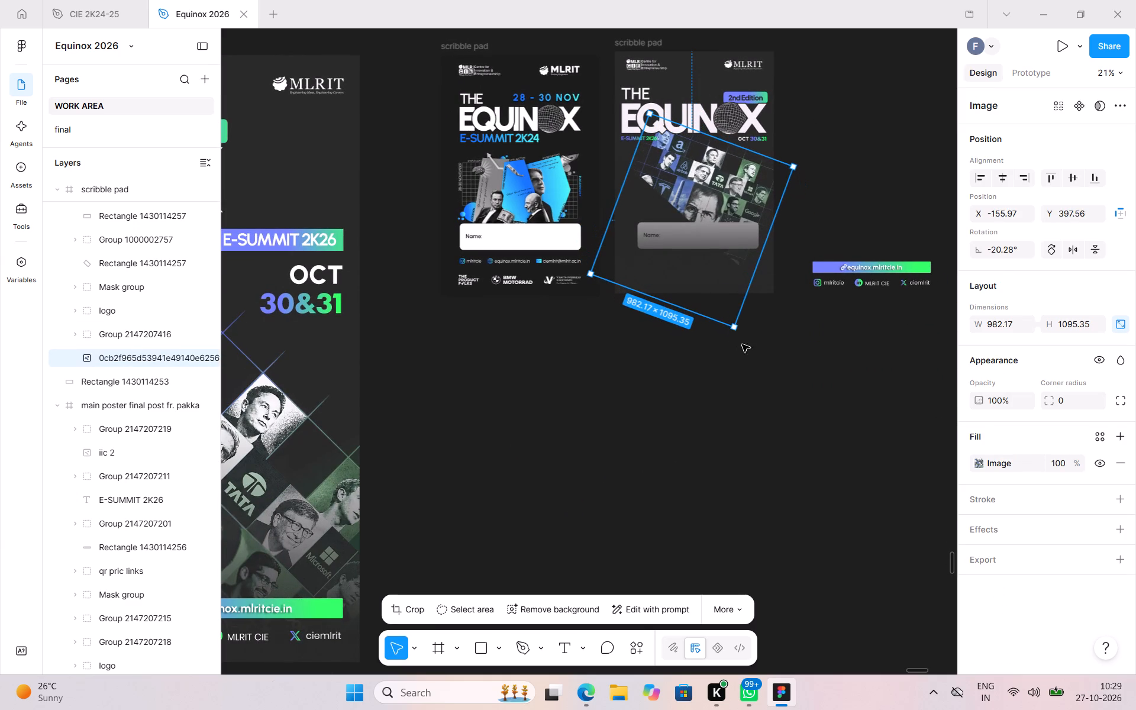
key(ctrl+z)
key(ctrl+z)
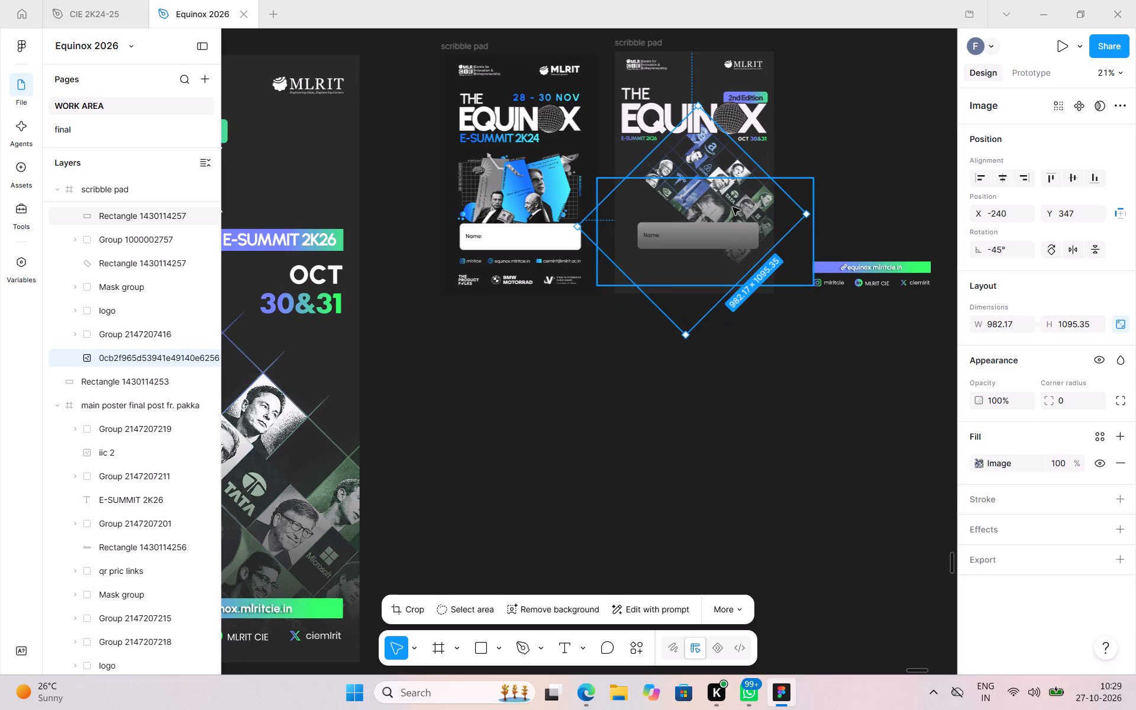
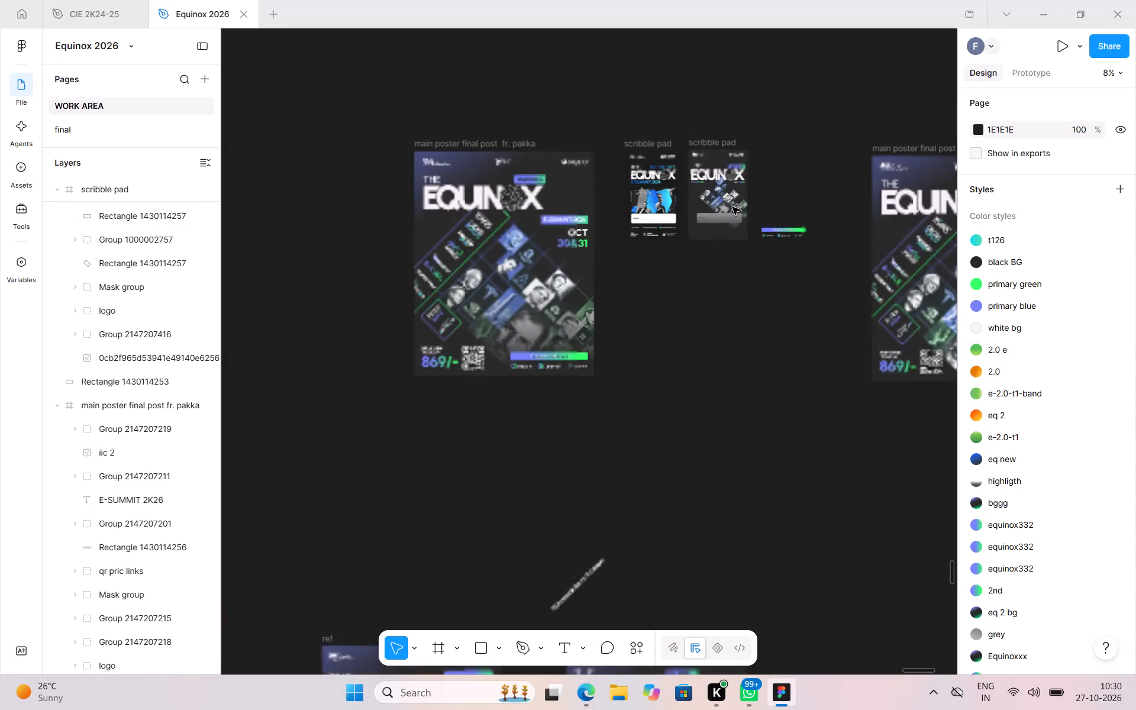
Move the collage image out of the new card onto the empty canvas below the equinox.mlritcie.in links group.
scroll(732, 207, up, 1)
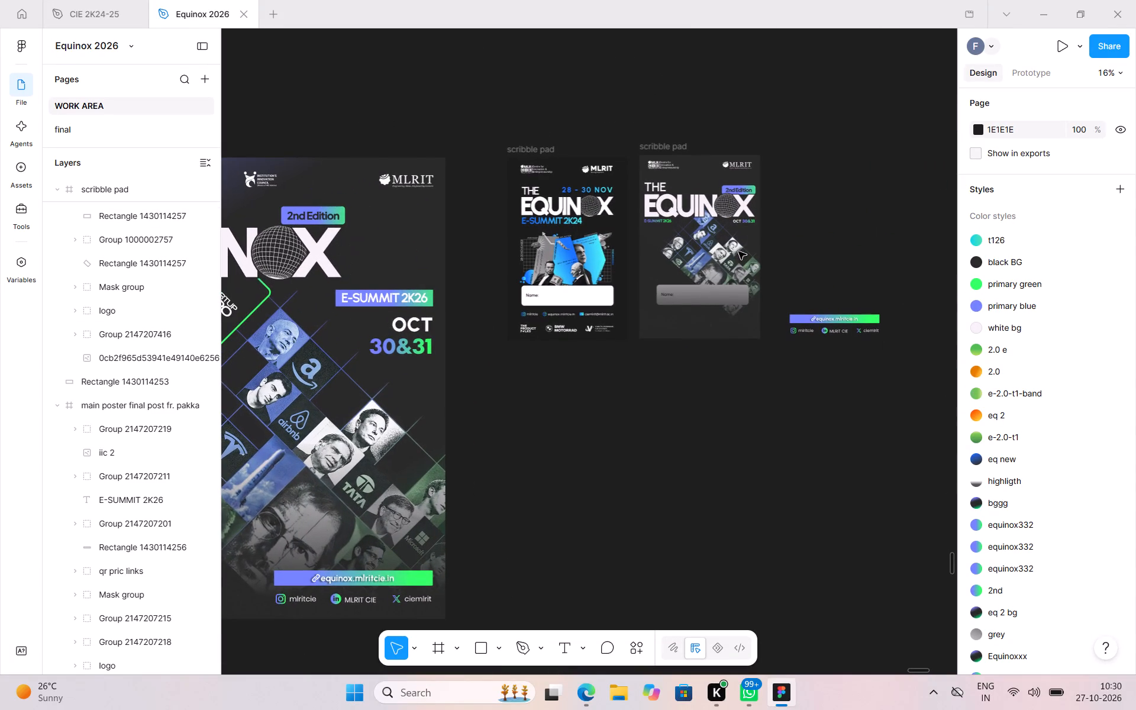
click(714, 255)
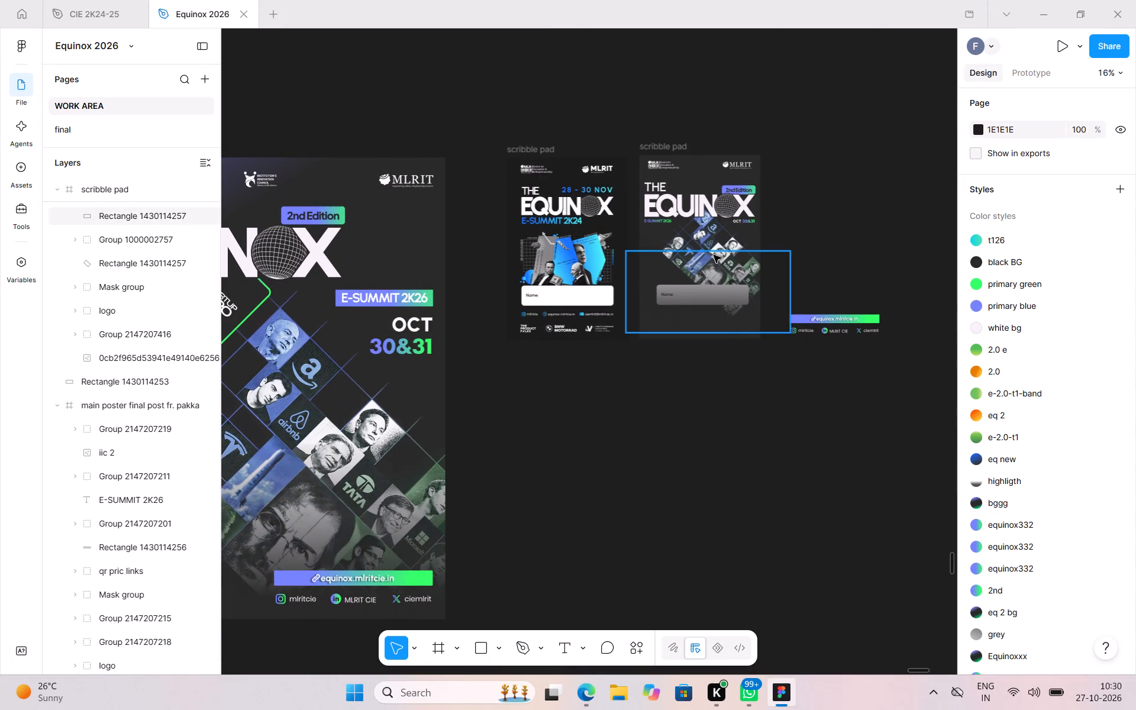
click(714, 231)
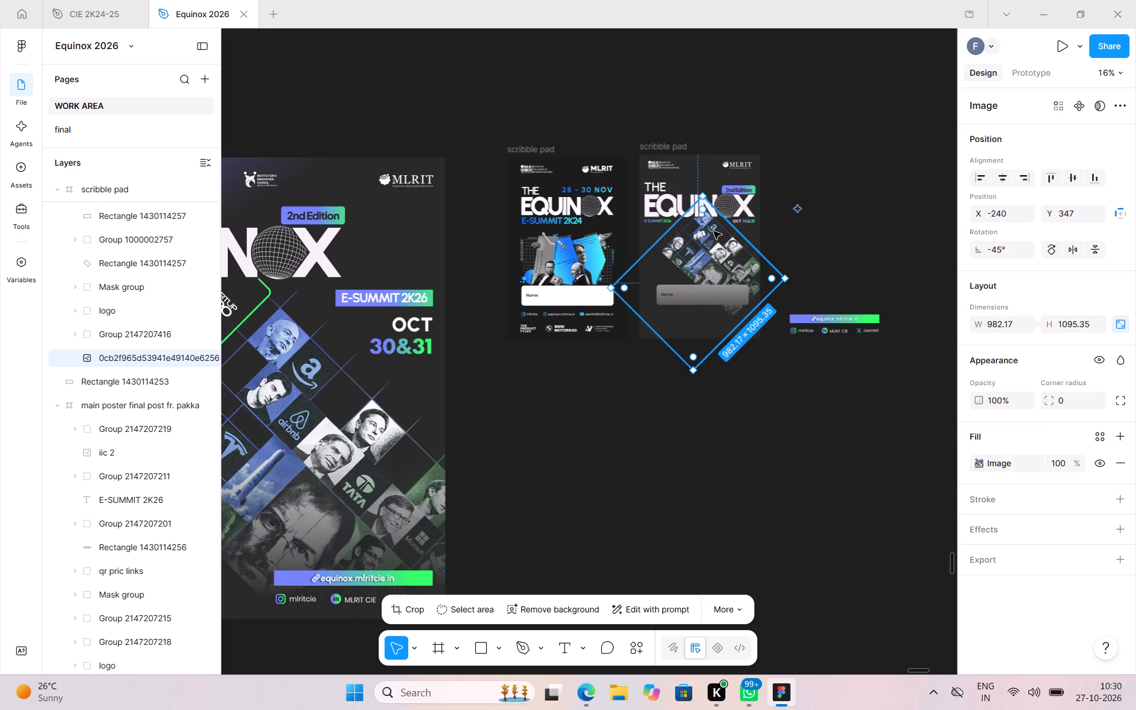
drag(676, 319, 709, 377)
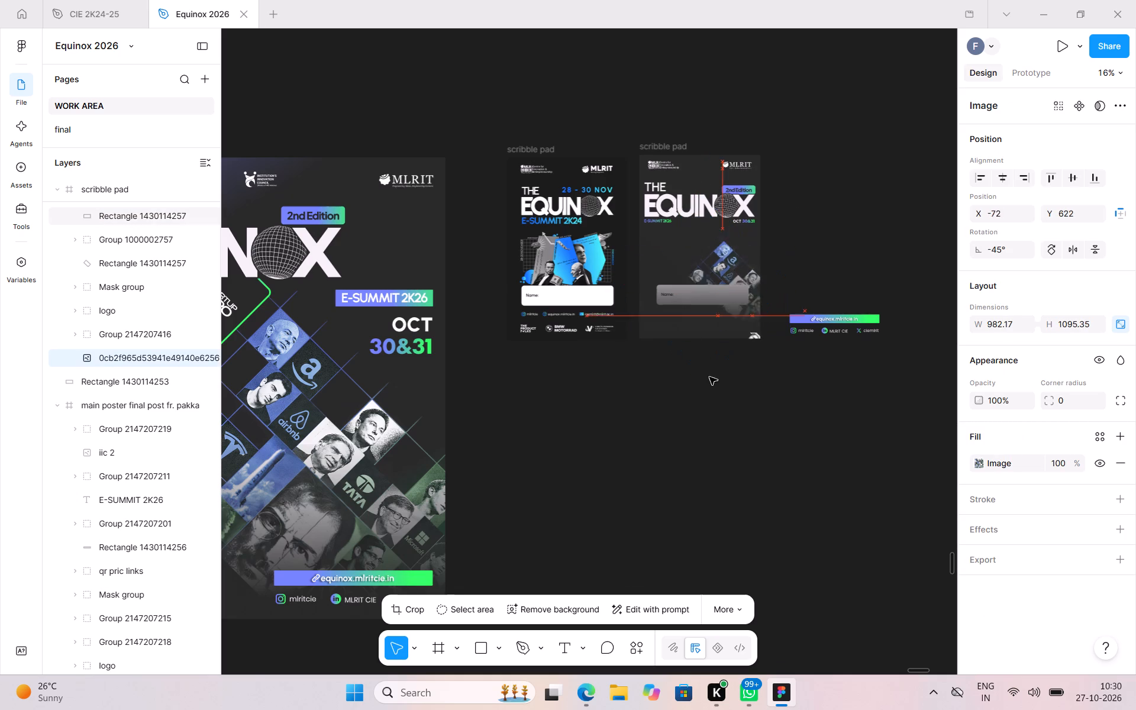
drag(709, 377, 774, 454)
Move the 1389 × 690 gradient rectangle off the new card's lower half to X -1129, Y 2182.
click(663, 321)
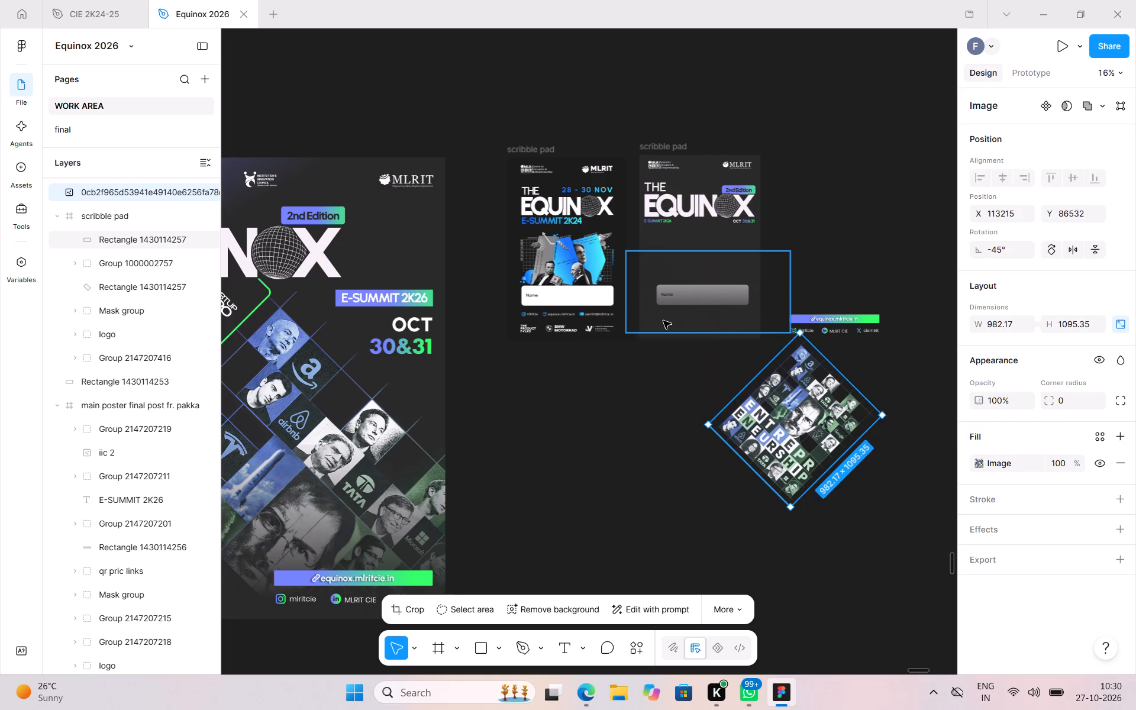
drag(663, 321, 644, 436)
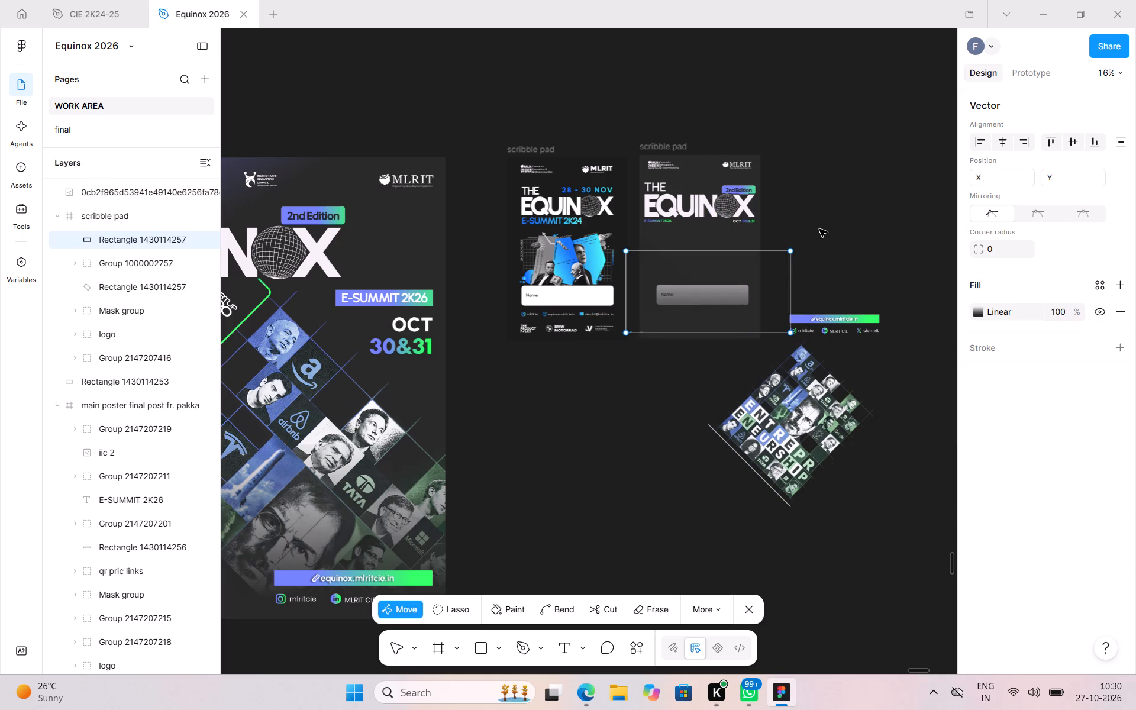
click(819, 229)
click(822, 225)
double_click(822, 225)
drag(761, 276, 641, 440)
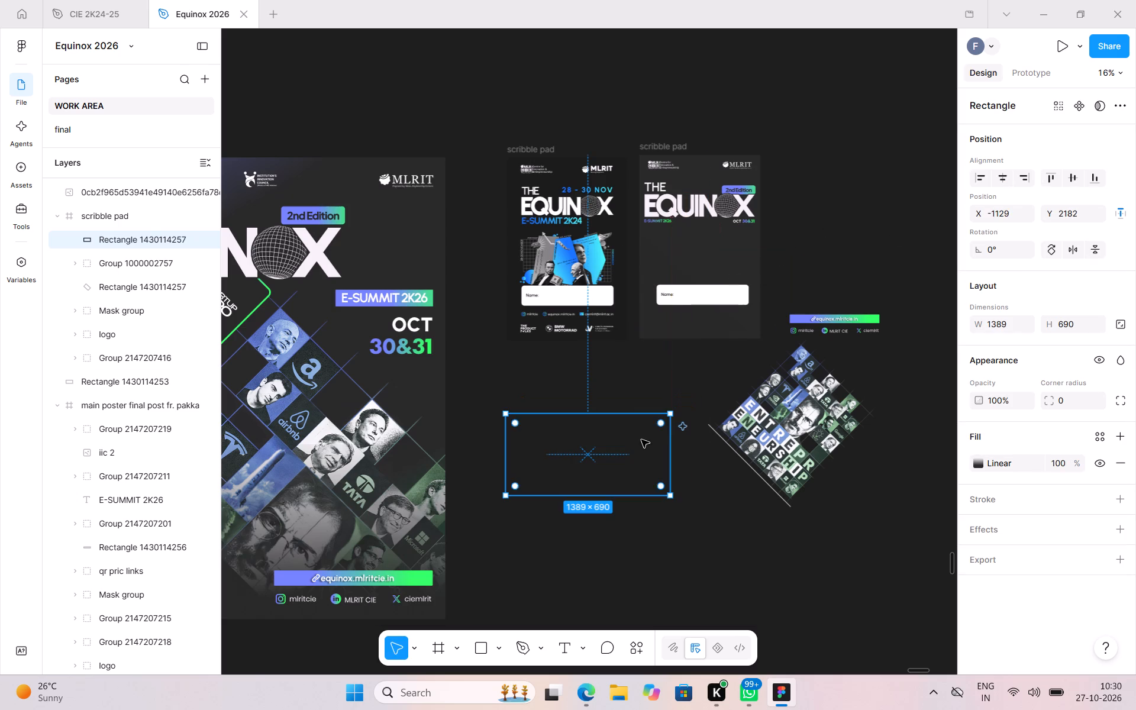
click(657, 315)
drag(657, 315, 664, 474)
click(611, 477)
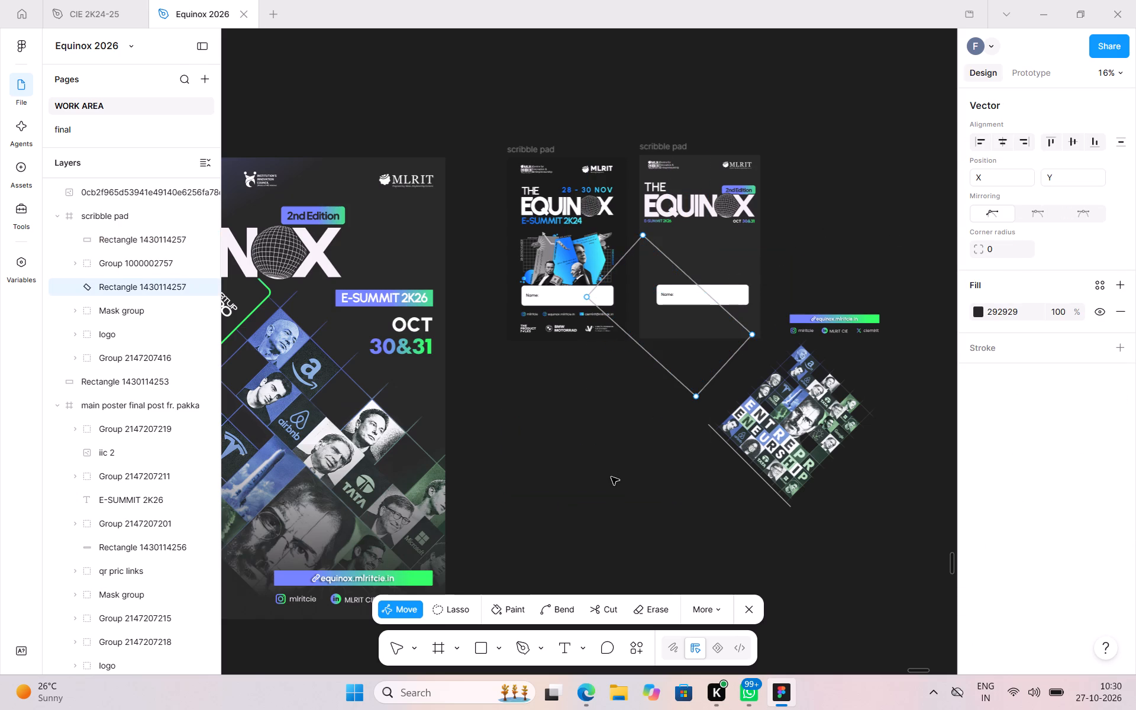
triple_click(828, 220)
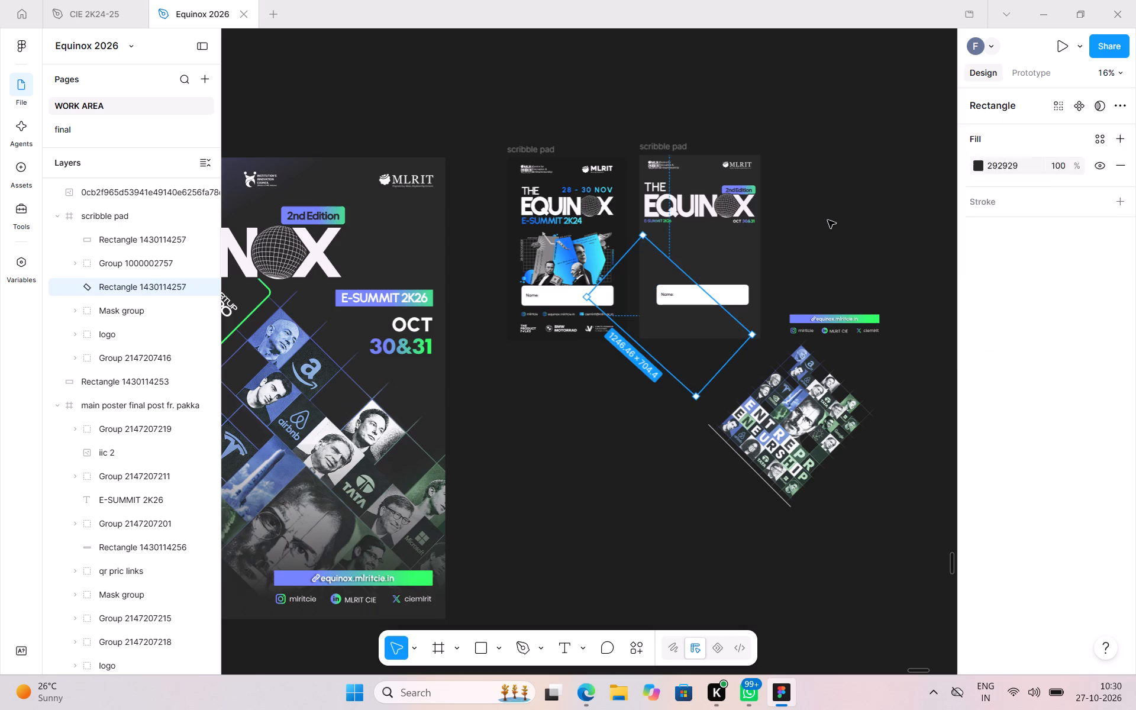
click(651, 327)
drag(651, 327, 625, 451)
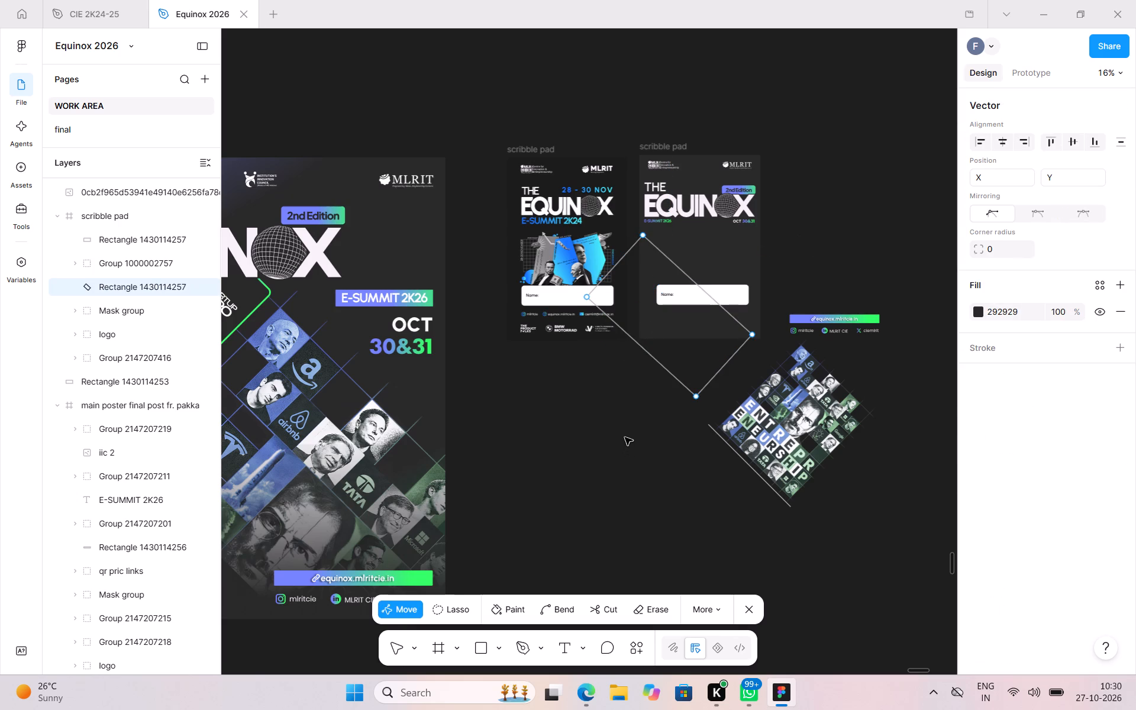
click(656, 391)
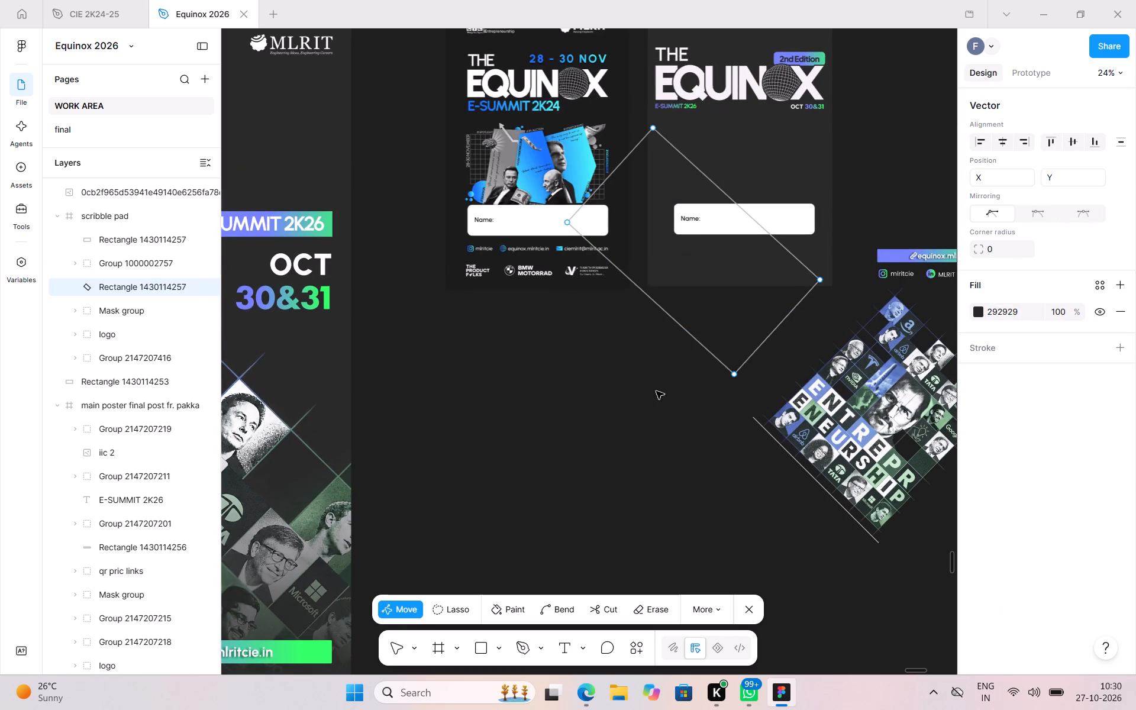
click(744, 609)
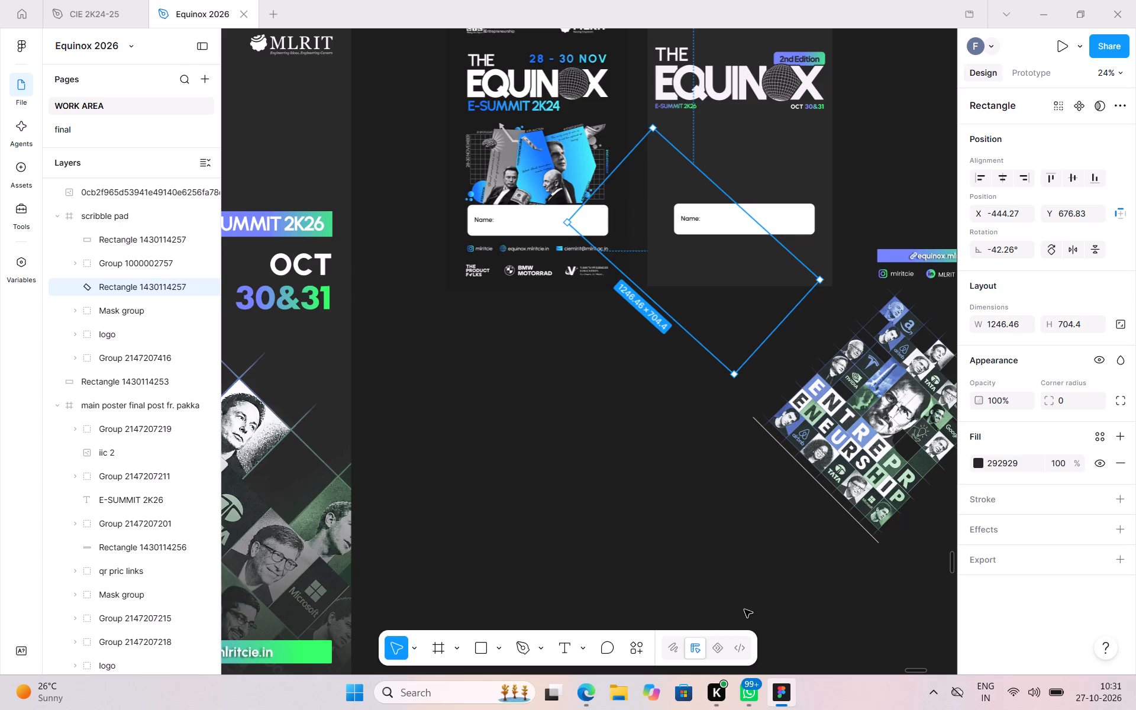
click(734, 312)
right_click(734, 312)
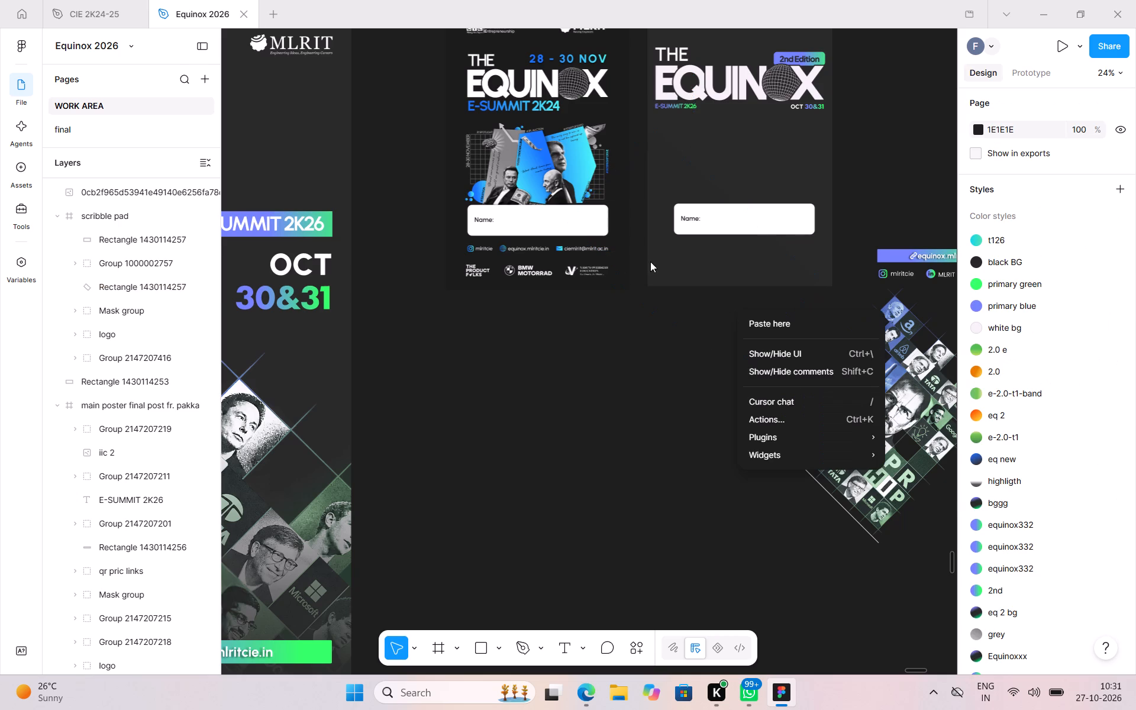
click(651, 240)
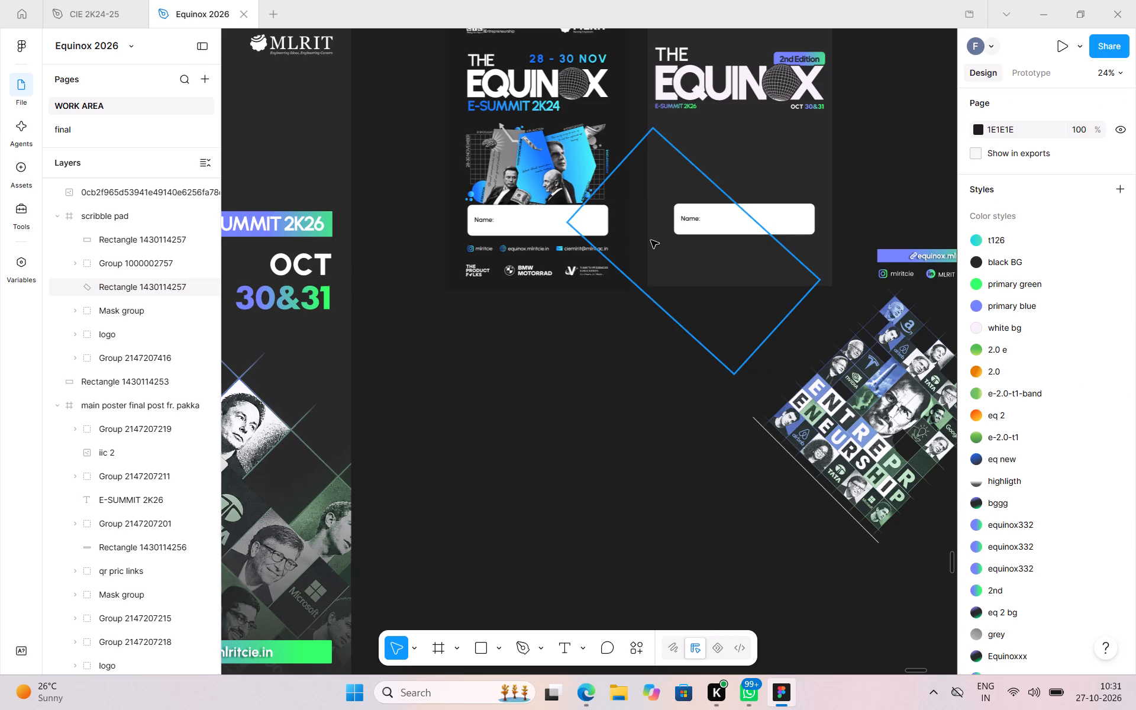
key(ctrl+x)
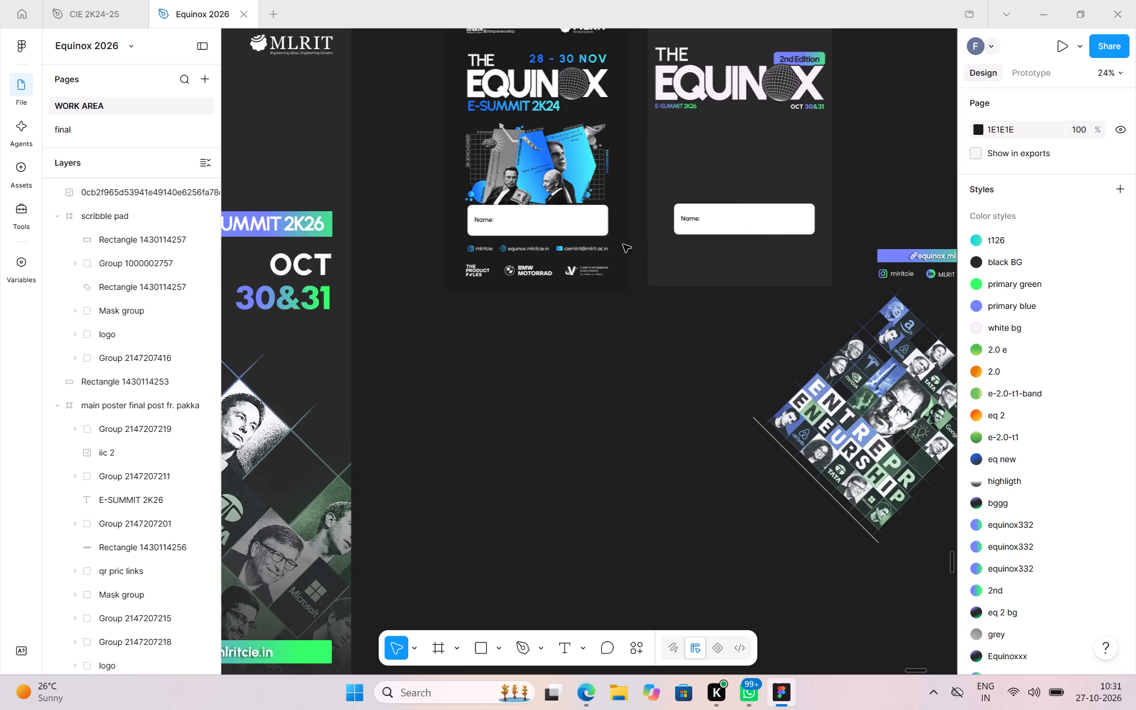
Move the tilted dark rectangle out of the new card onto the empty canvas below the two cards.
click(661, 245)
drag(661, 245, 578, 372)
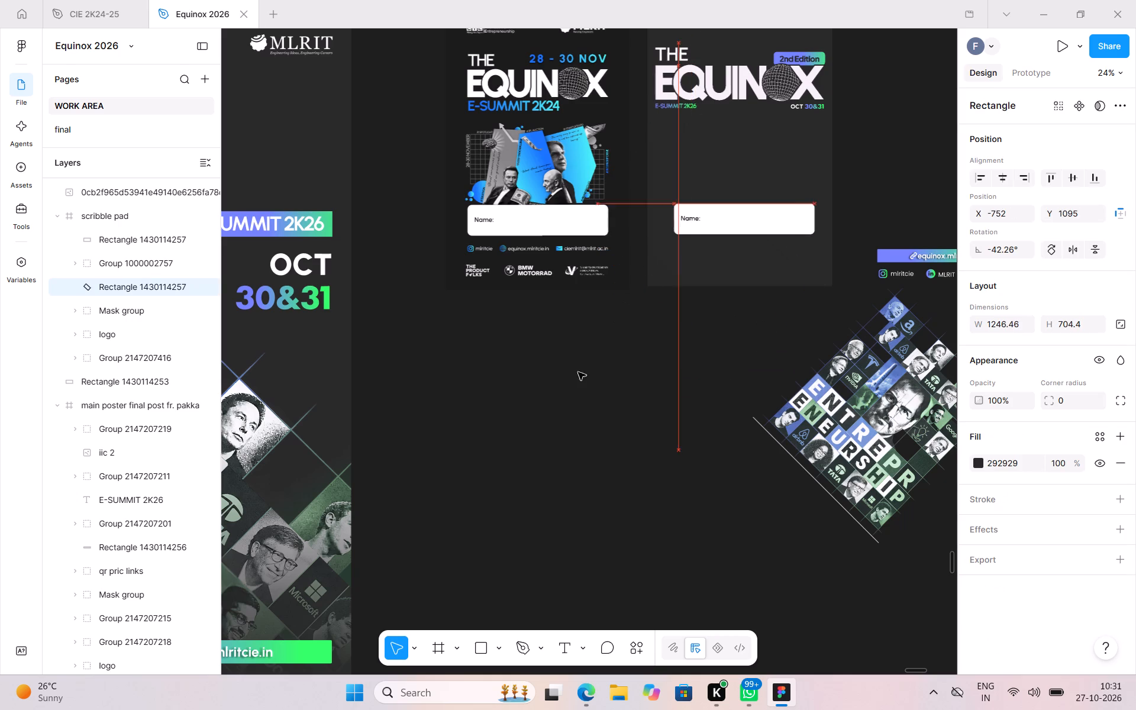
drag(578, 372, 572, 383)
Rotate the collage image on the canvas nearly upright, to about -0.28°.
click(854, 433)
scroll(854, 433, left, 1)
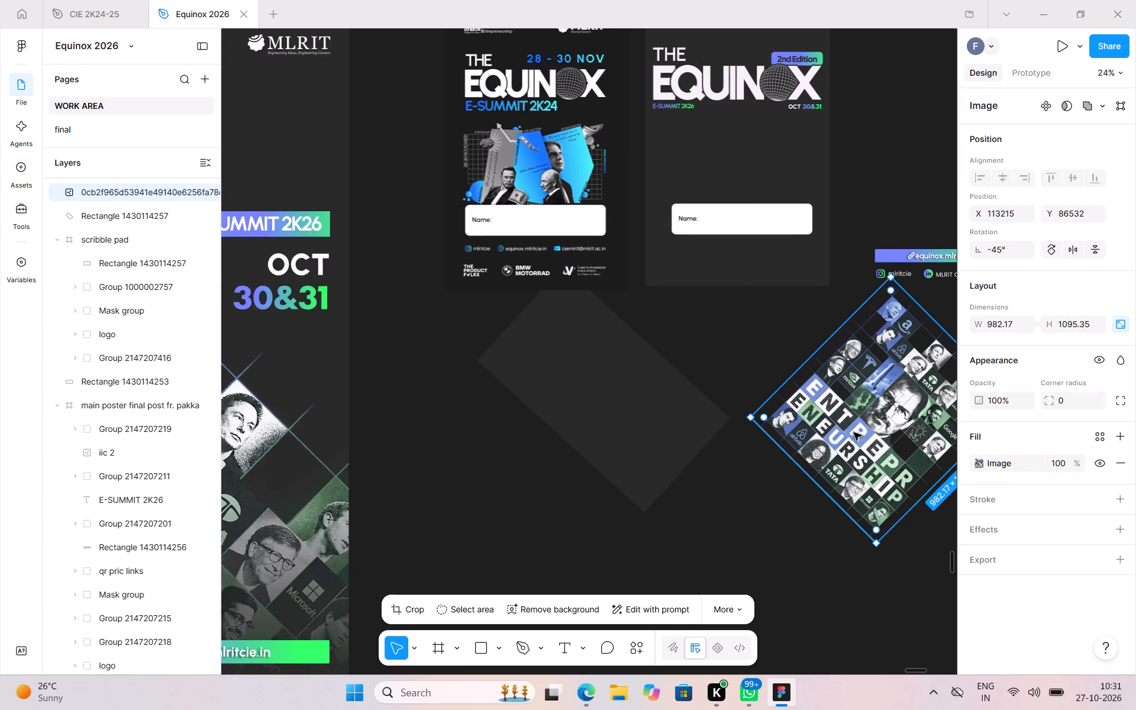
scroll(854, 433, left, 1)
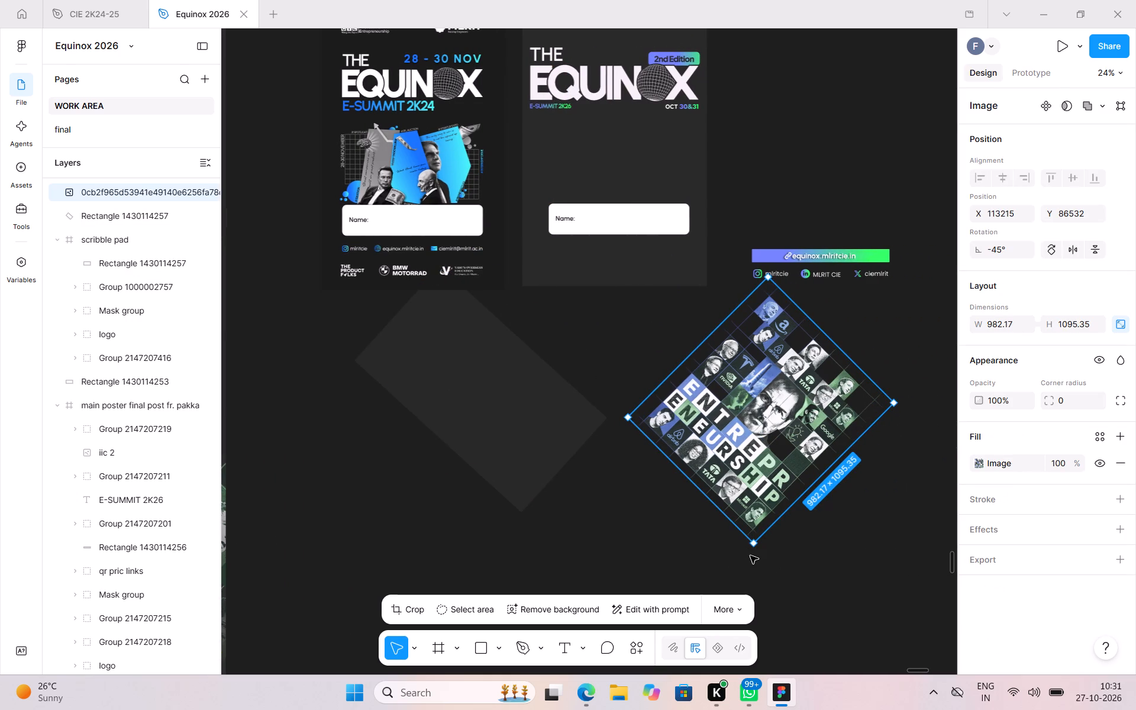
drag(753, 548, 846, 567)
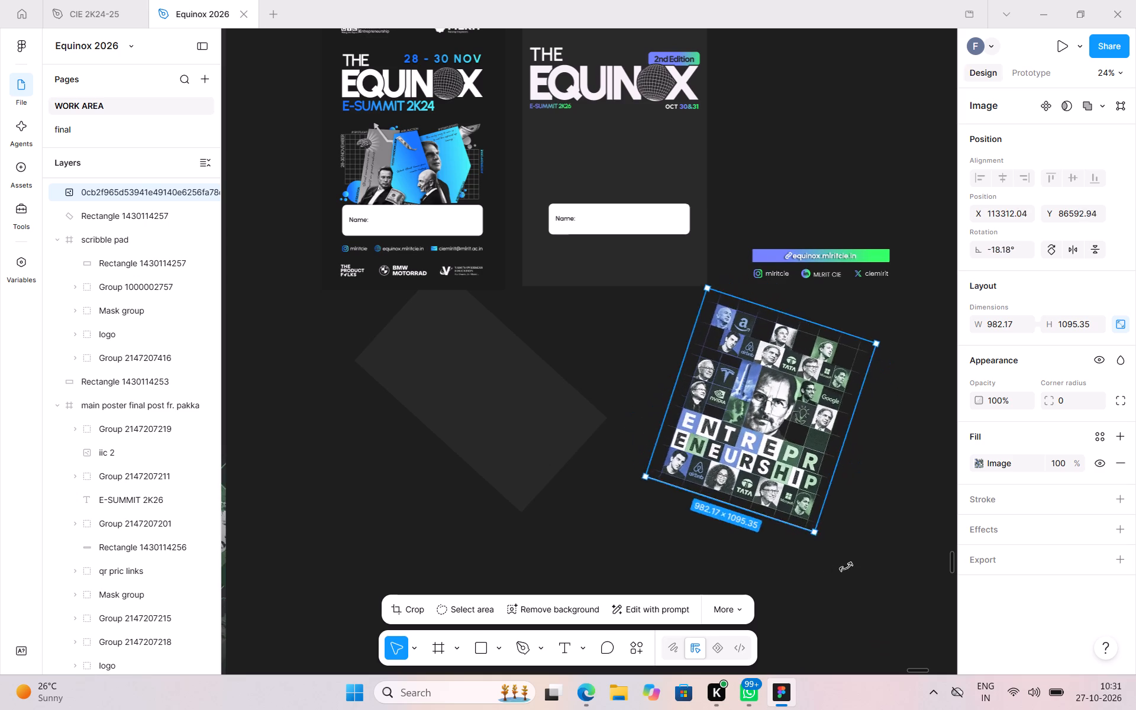
drag(846, 567, 886, 553)
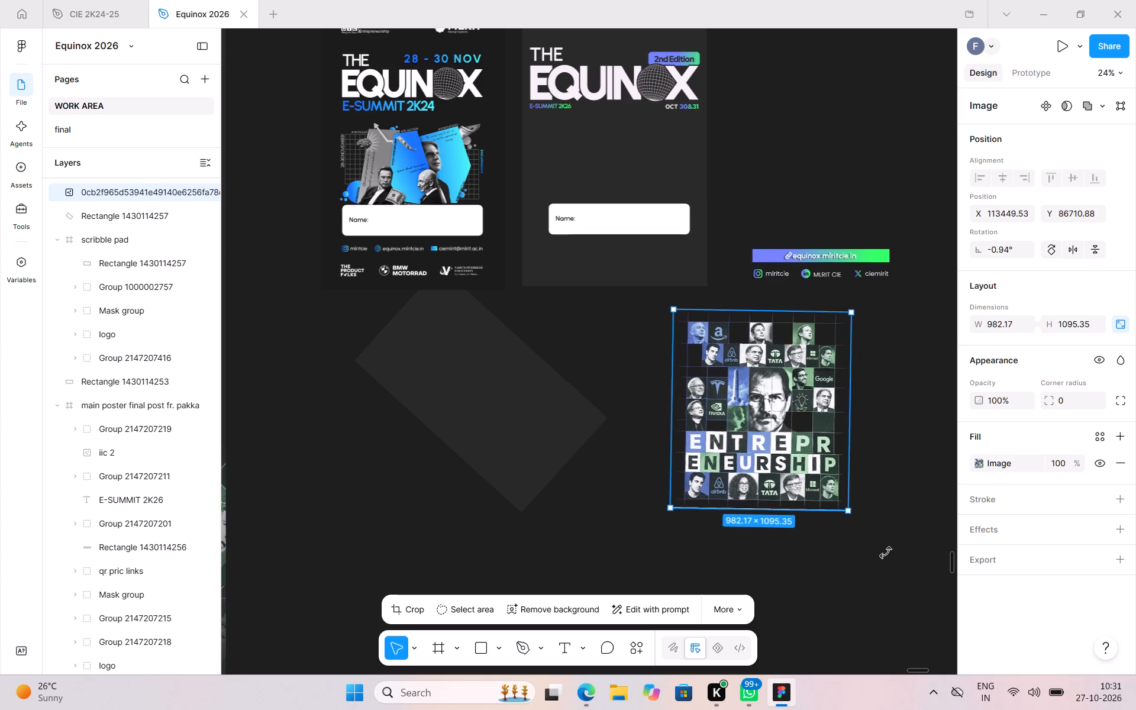
drag(886, 553, 886, 552)
Place the upright collage in the new card at X 34, Y 516 and send it to the back behind the Name box.
drag(779, 444, 631, 230)
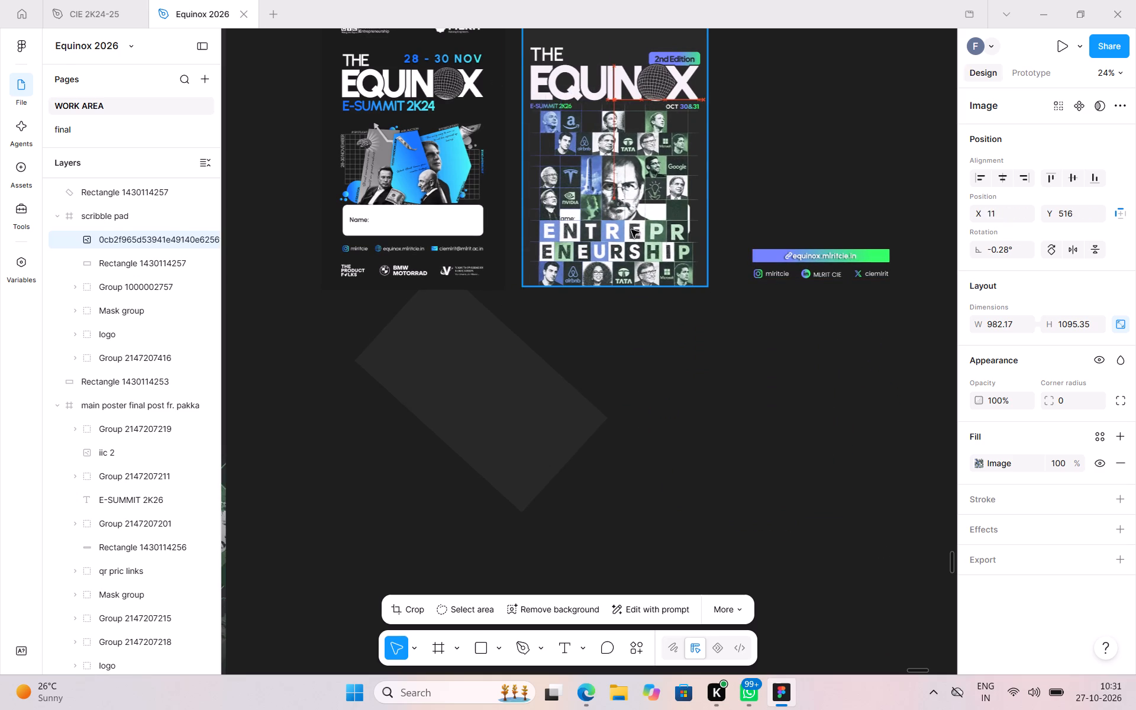
drag(631, 230, 637, 230)
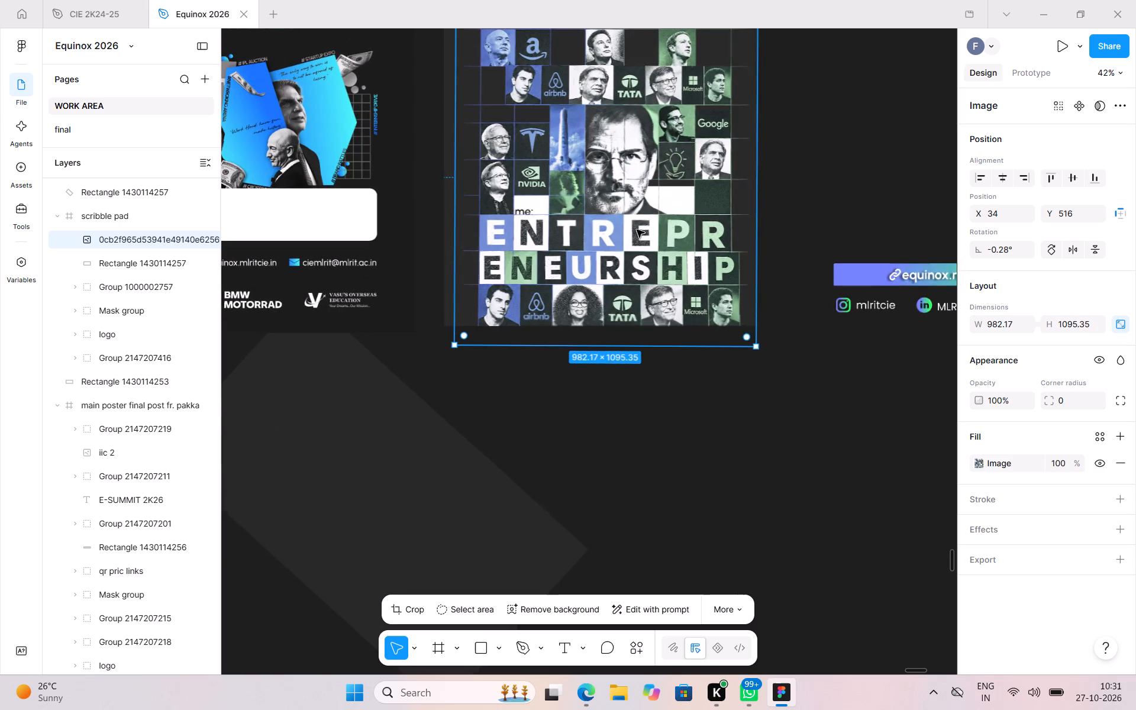
click(567, 173)
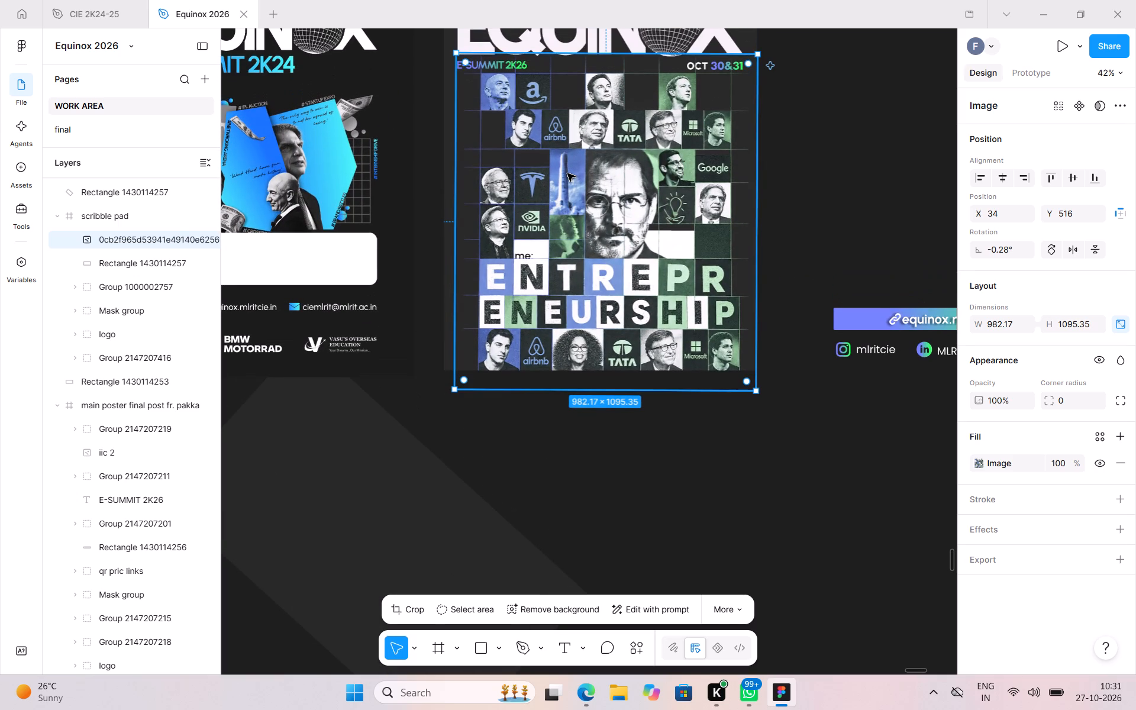
right_click(567, 173)
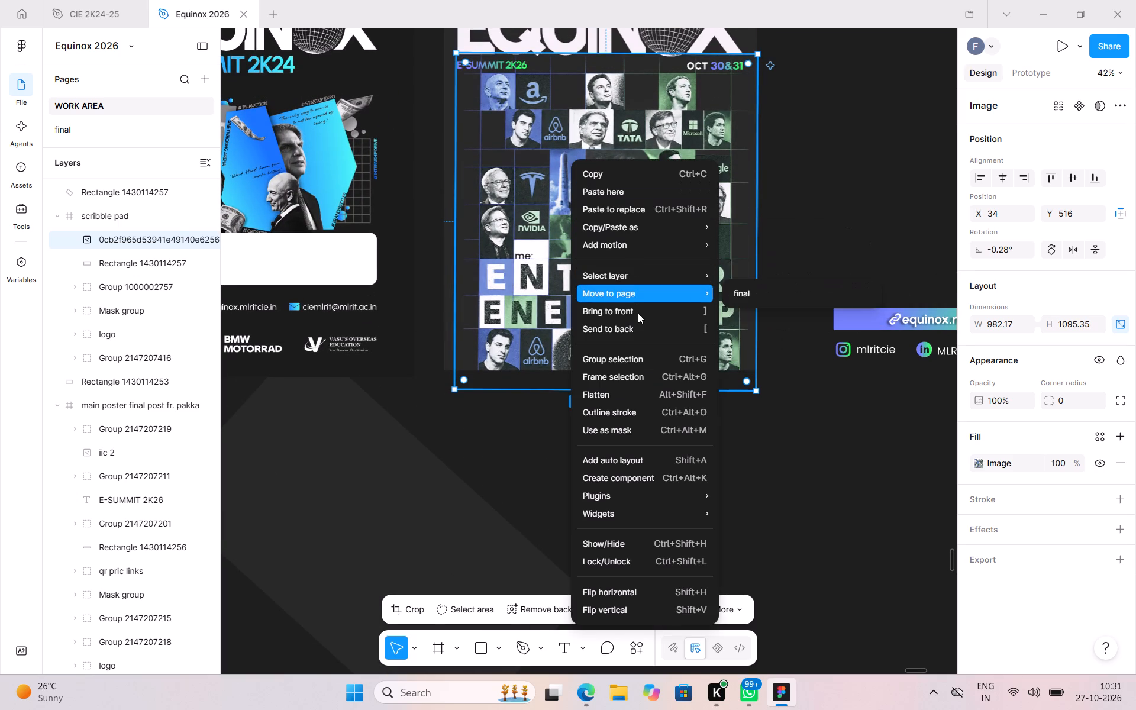
click(639, 324)
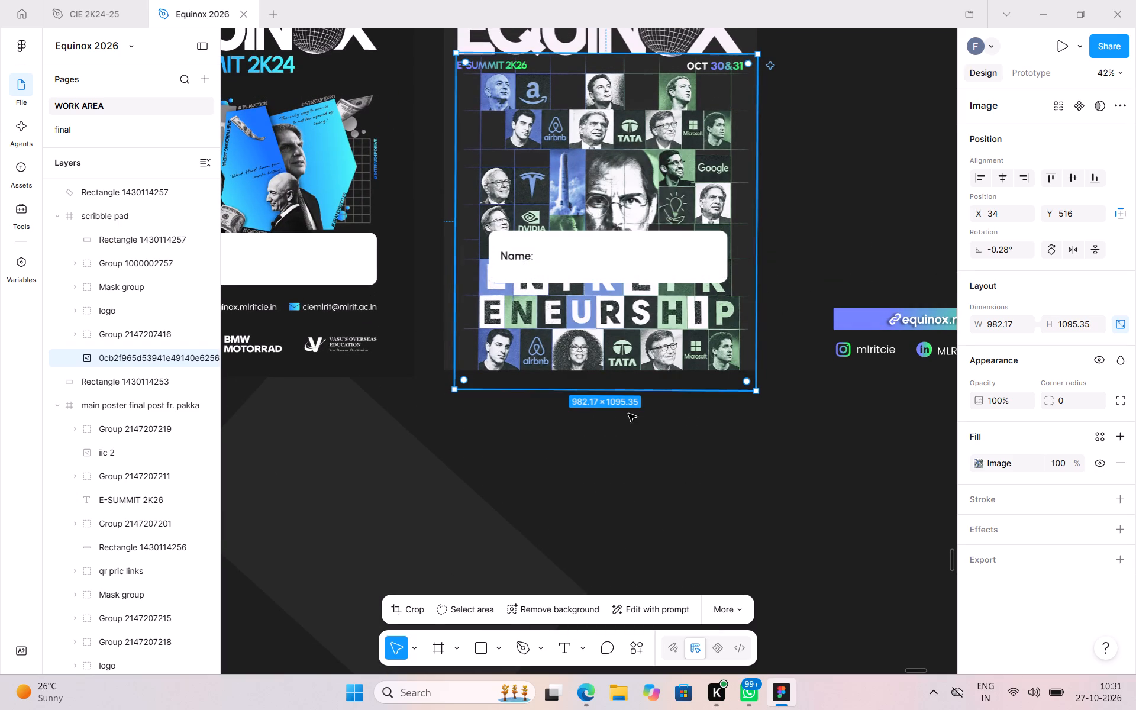
Rotate the tilted dark rectangle below the cards to nearly level, about -1.7°.
click(495, 518)
scroll(495, 518, down, 1)
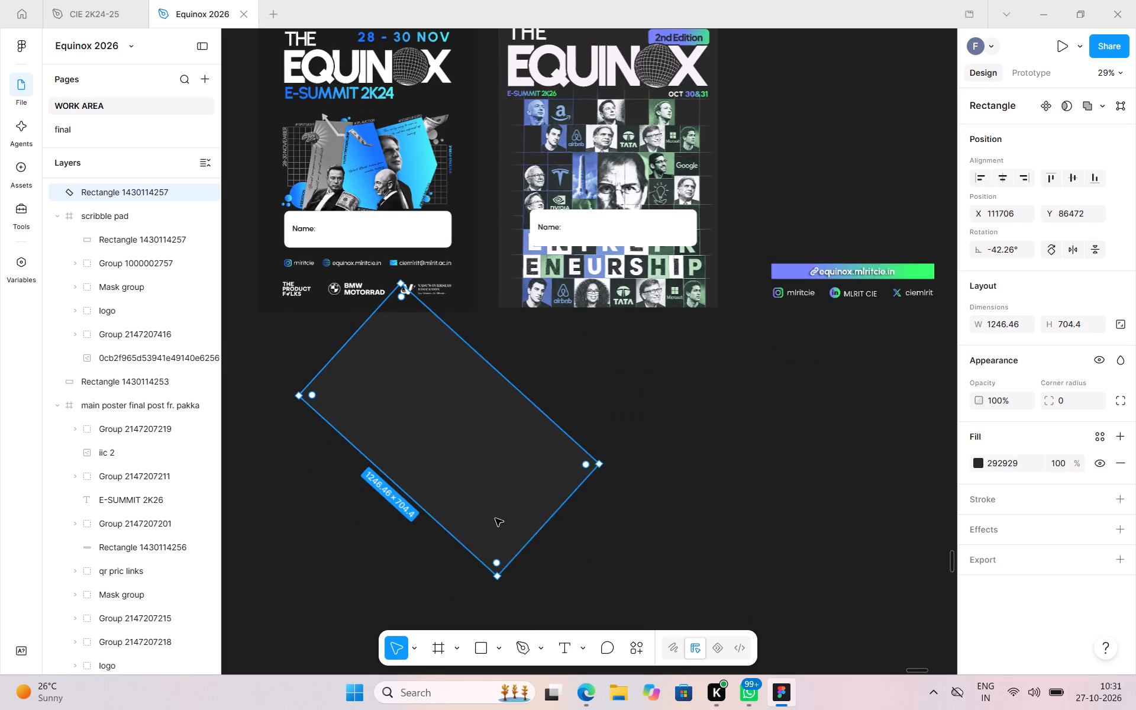
scroll(495, 518, down, 1)
drag(492, 571, 570, 575)
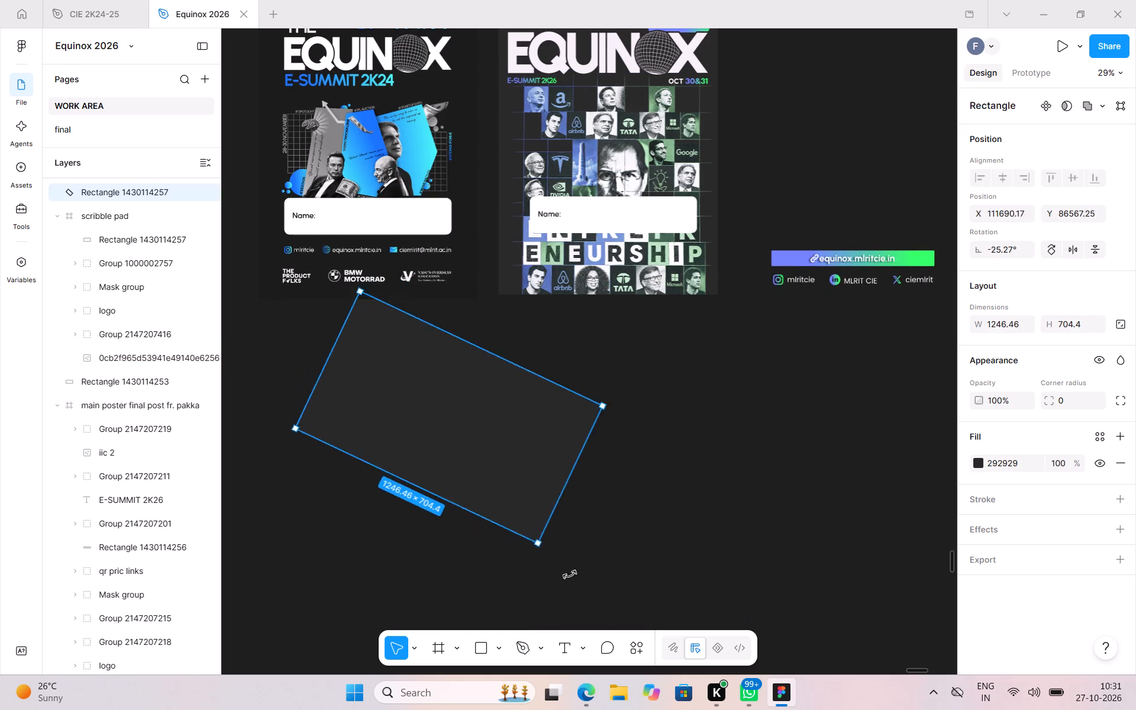
drag(570, 575, 612, 525)
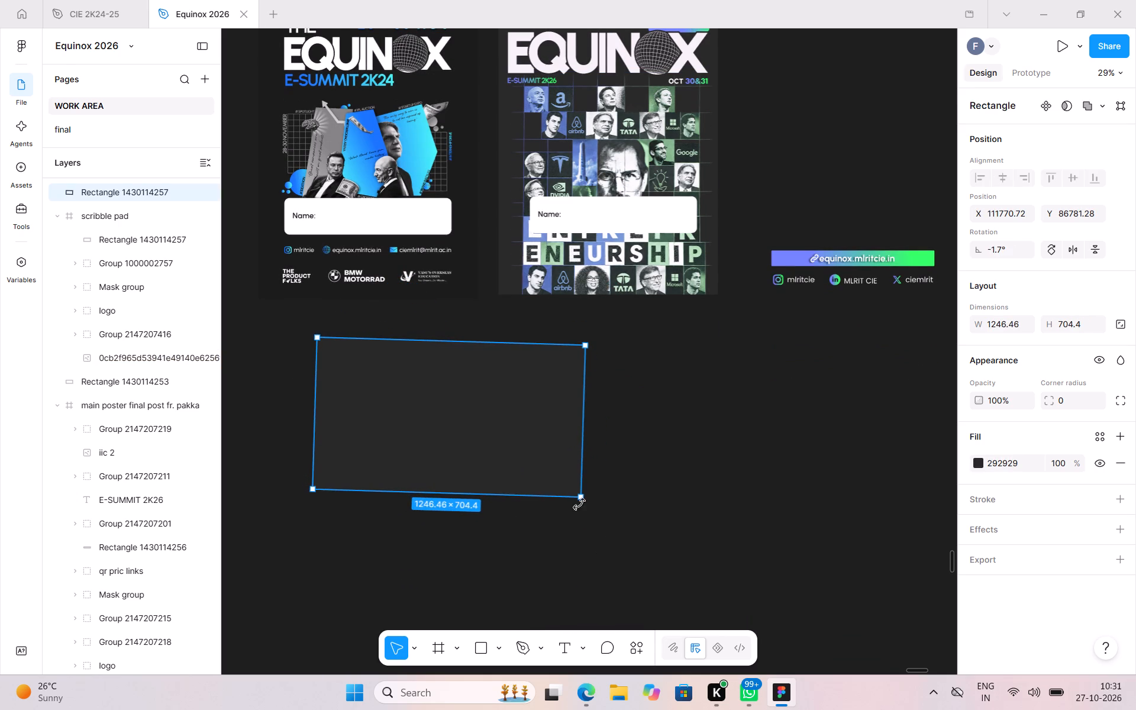
Shrink the dark rectangle below the new card to about 895 × 415 and level it to about -0.35°.
drag(499, 442, 643, 291)
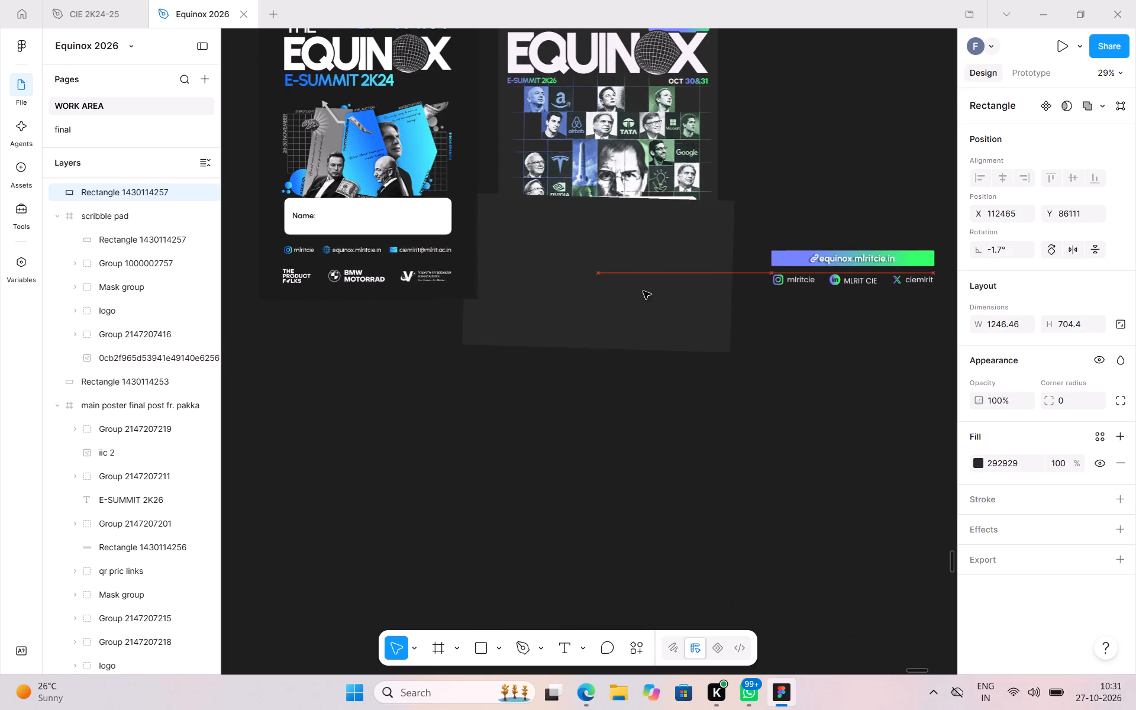
drag(643, 291, 654, 402)
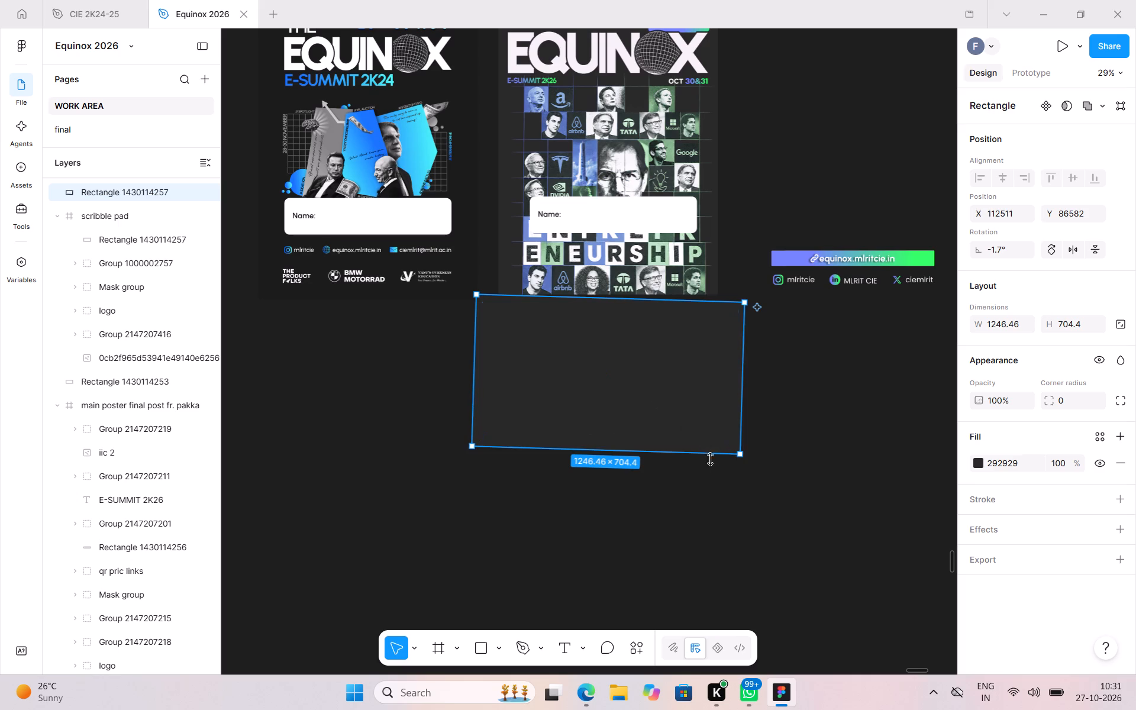
drag(743, 456, 666, 389)
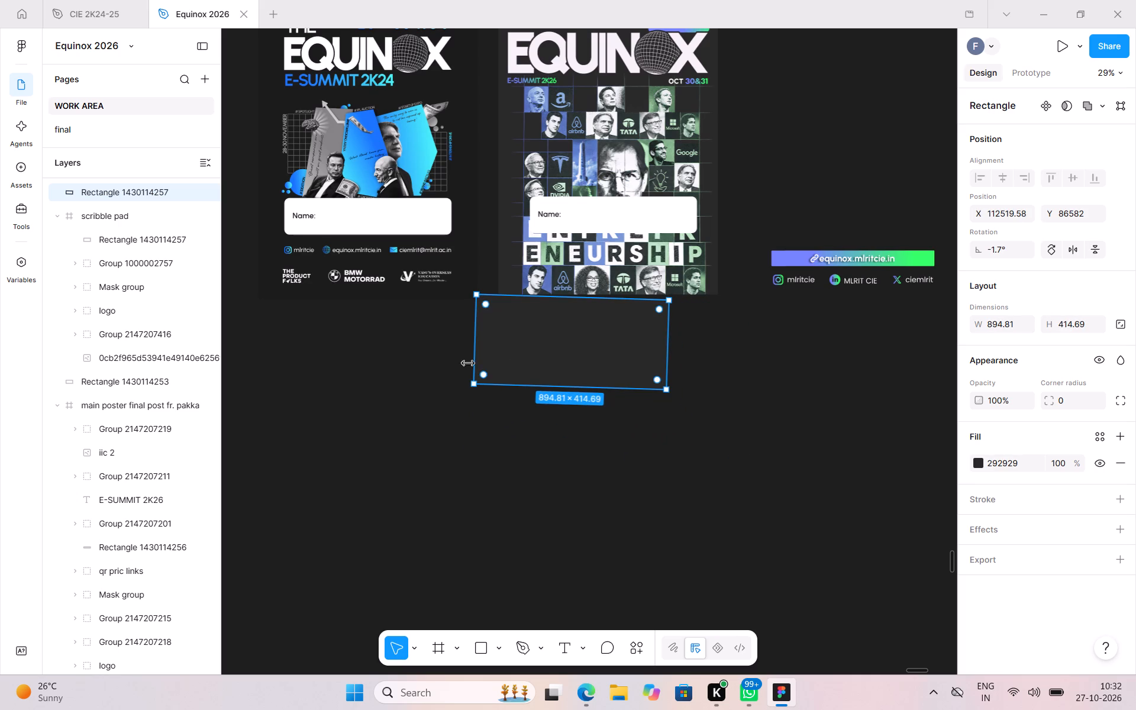
click(469, 389)
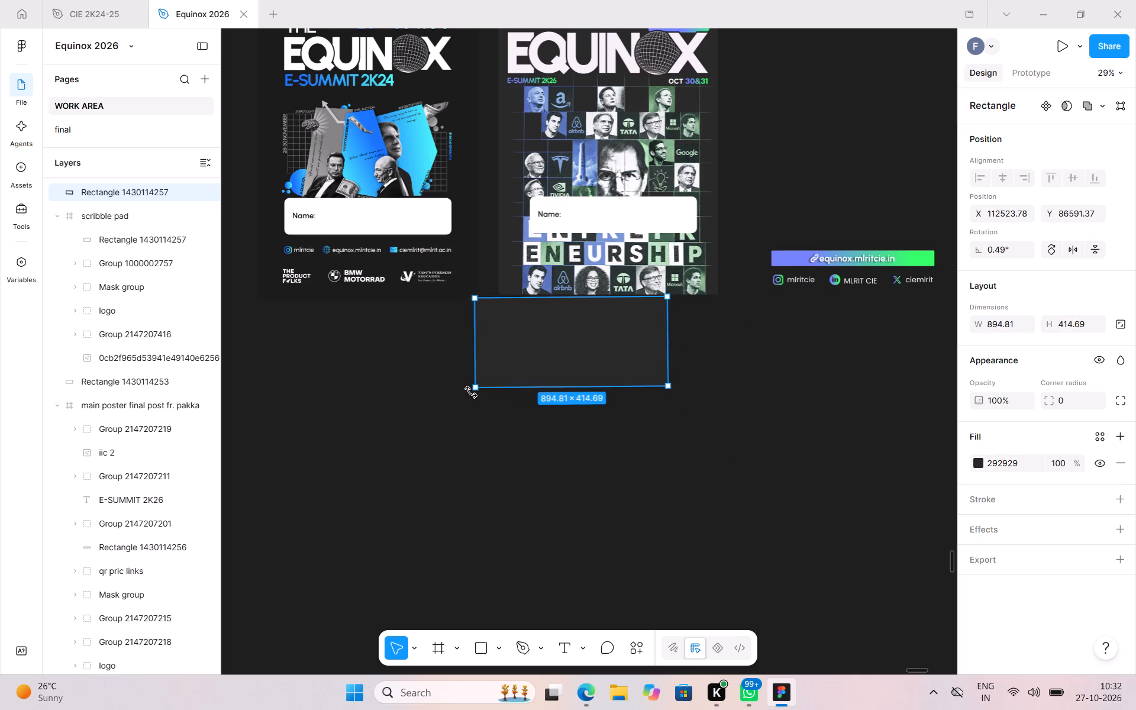
Move the dark rectangle into the new card over the collage's lower part, at X -37, Y 1155.
drag(540, 366, 577, 262)
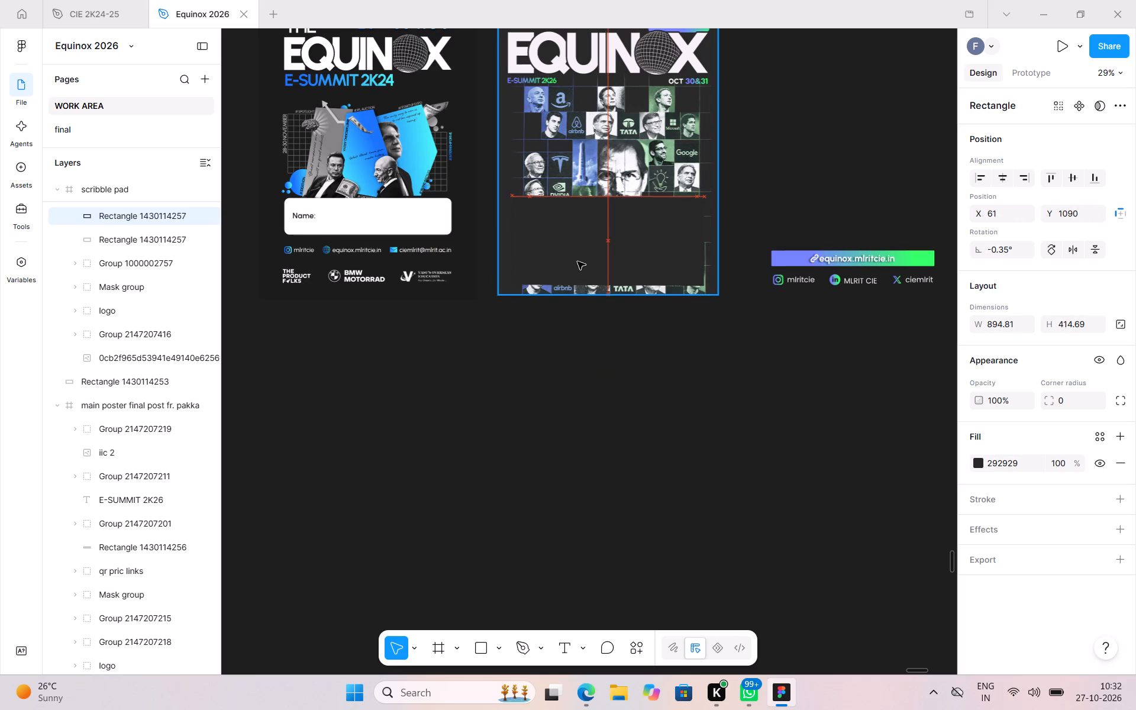
drag(577, 262, 556, 279)
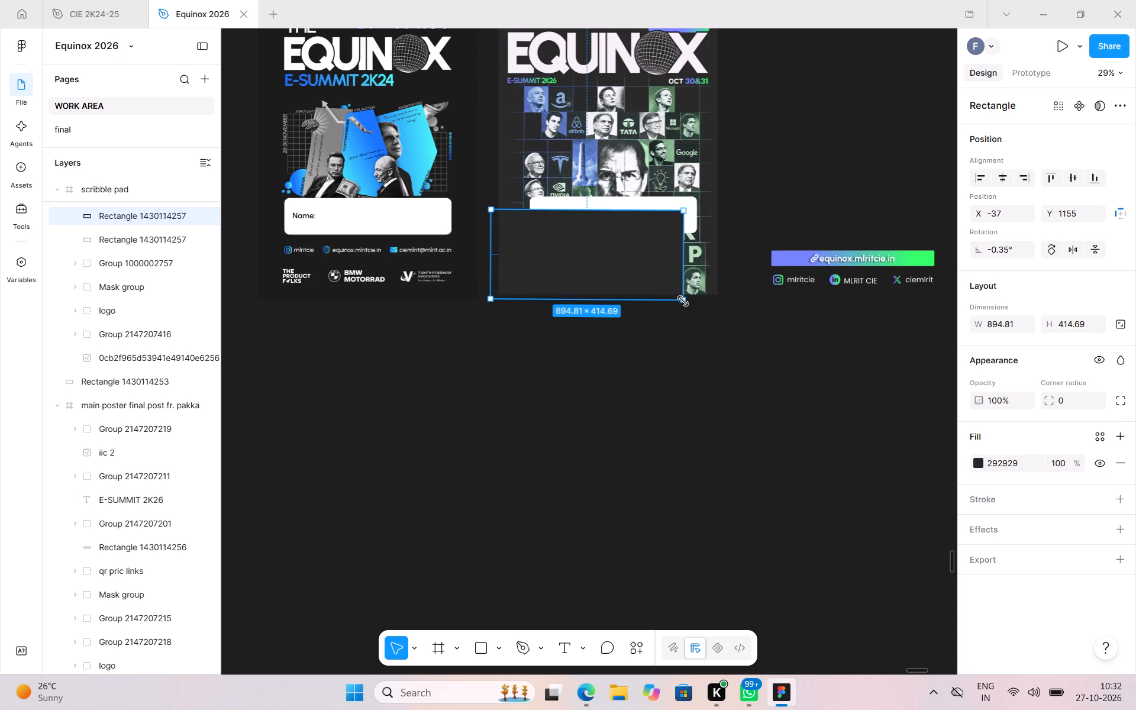
Enlarge the dark rectangle over the collage's lower part to about 1058 × 507 and move it to X -3, Y 1189.
drag(683, 301, 717, 319)
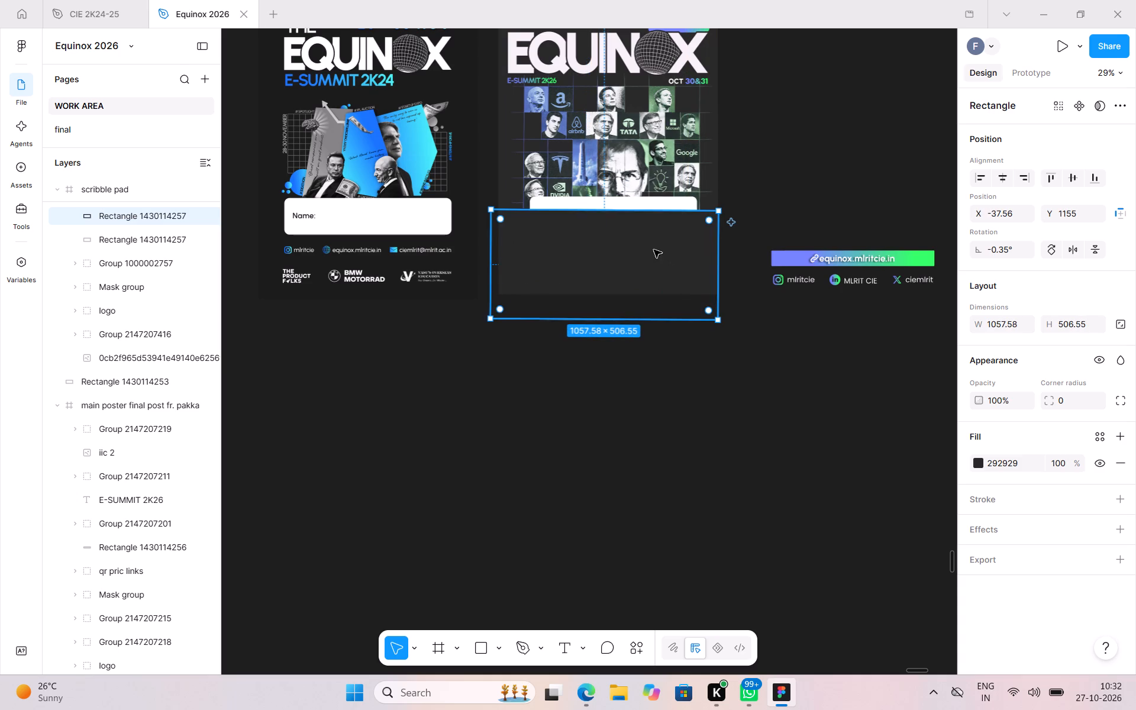
drag(653, 249, 658, 256)
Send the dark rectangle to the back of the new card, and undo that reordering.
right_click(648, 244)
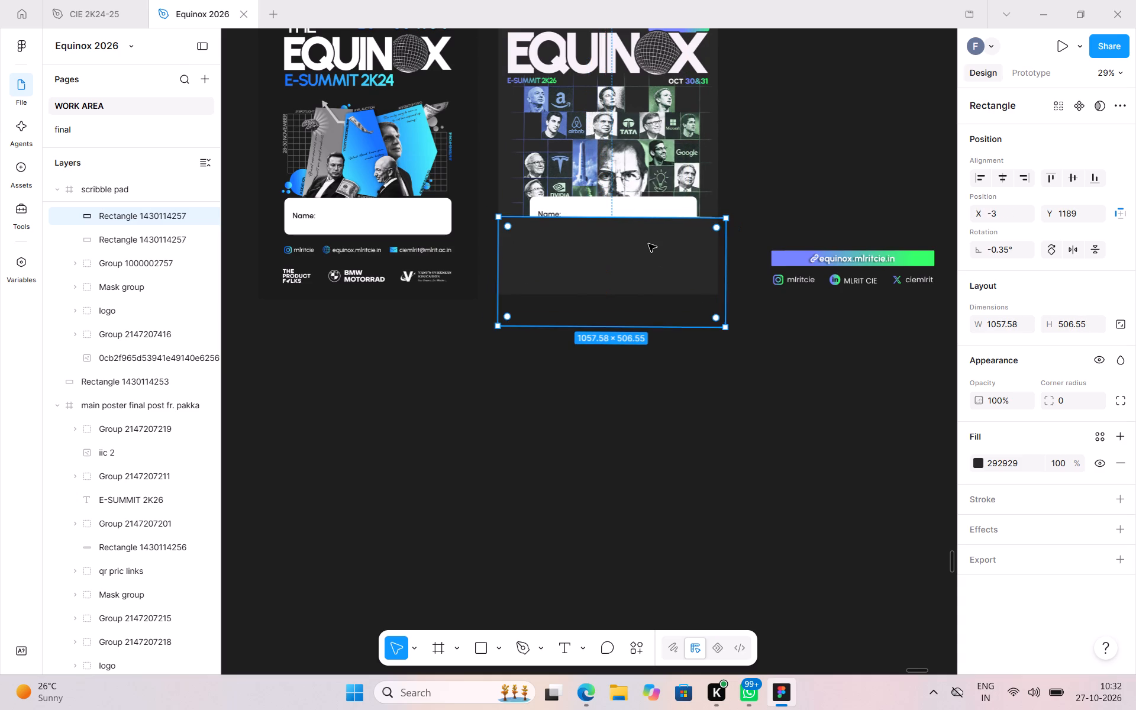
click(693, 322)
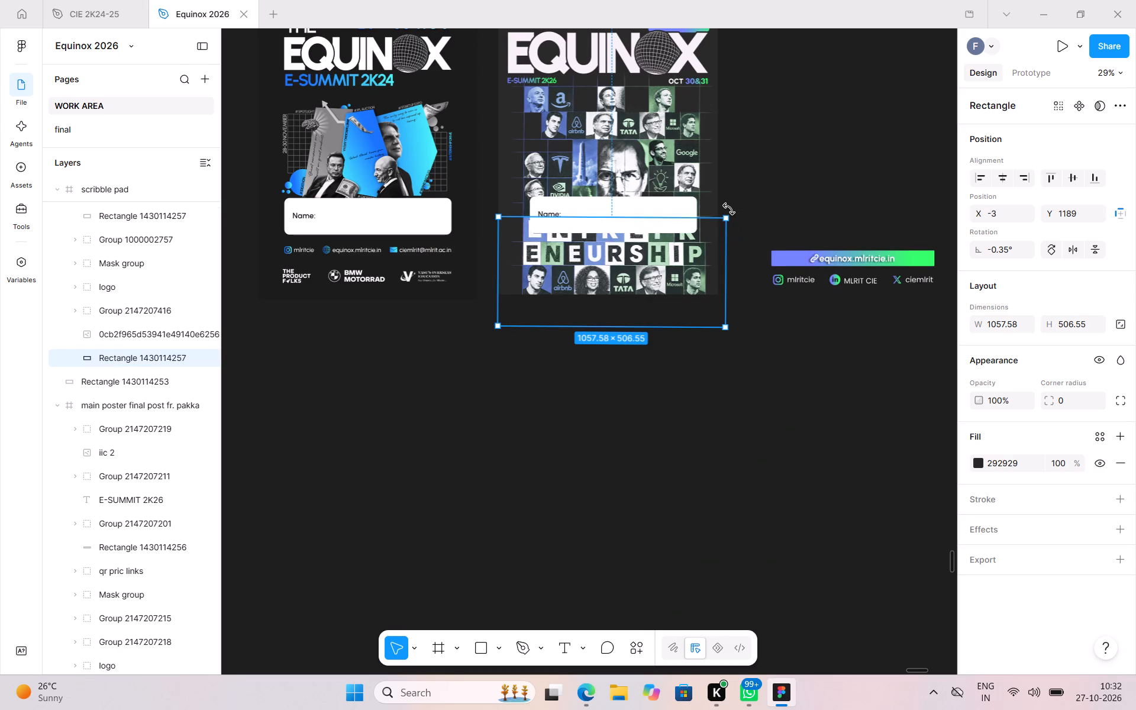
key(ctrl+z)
Move the Name box out of the new card onto the empty canvas beside it.
drag(657, 209, 851, 168)
Copy the main poster's lower gradient rectangle and place the duplicate in the new card at X -1434, Y 617.
scroll(750, 204, left, 1)
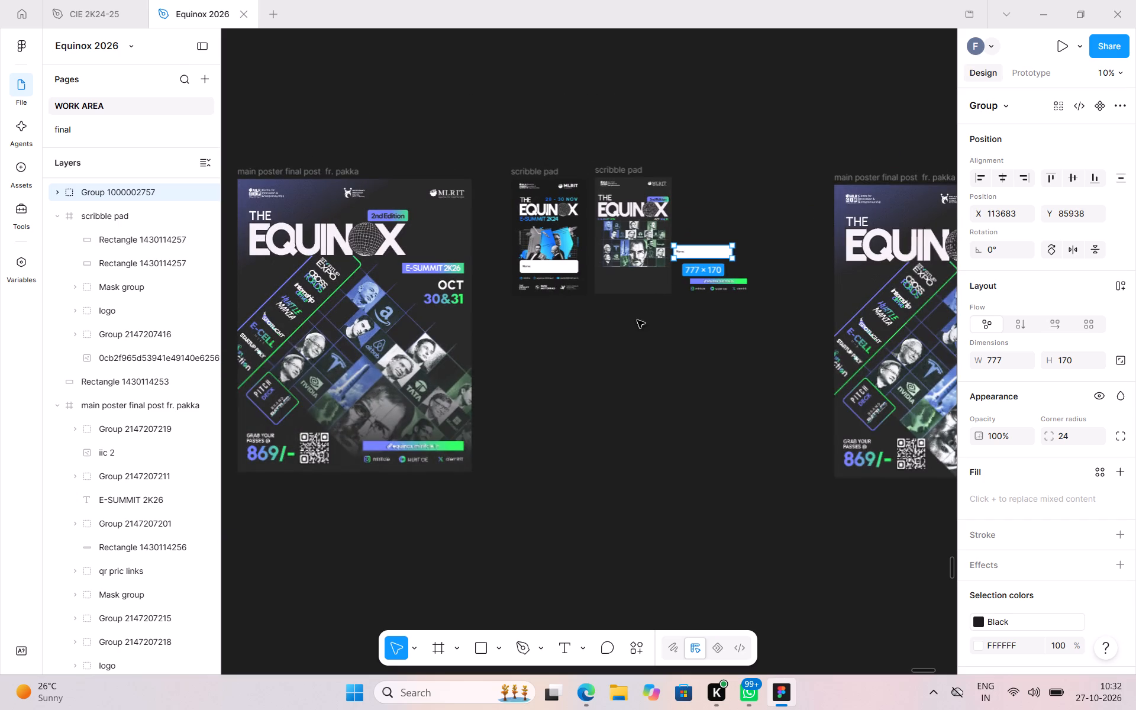
click(369, 422)
key(ctrl+c)
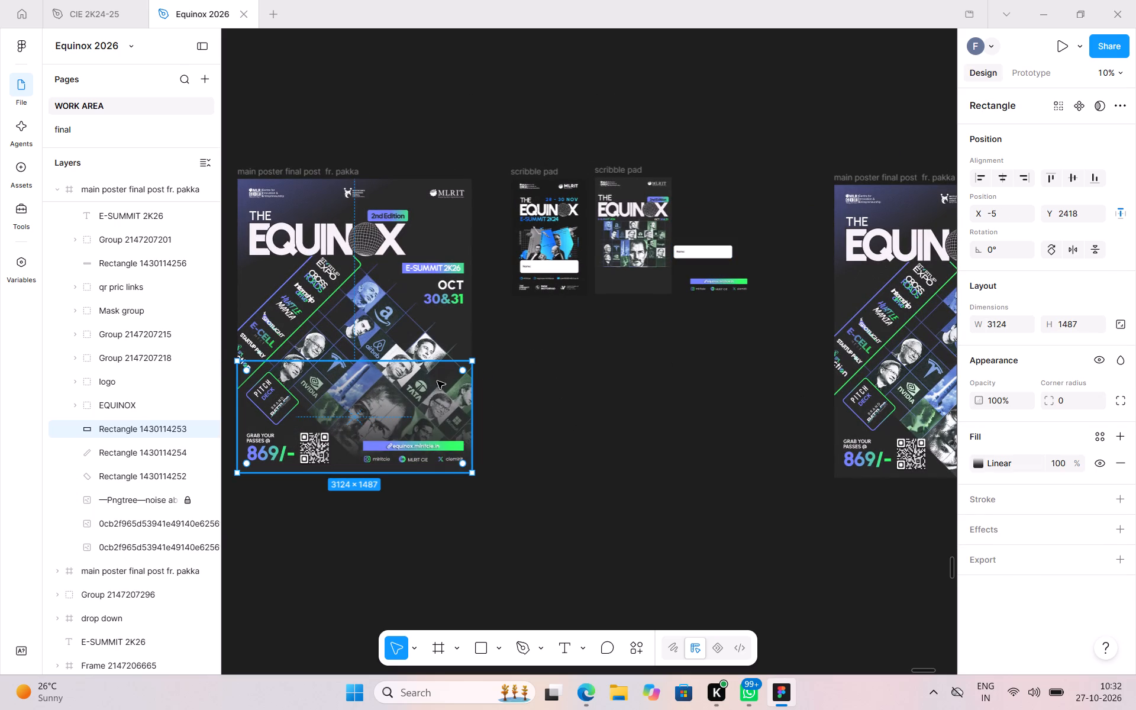
key(ctrl+v)
drag(415, 415, 571, 350)
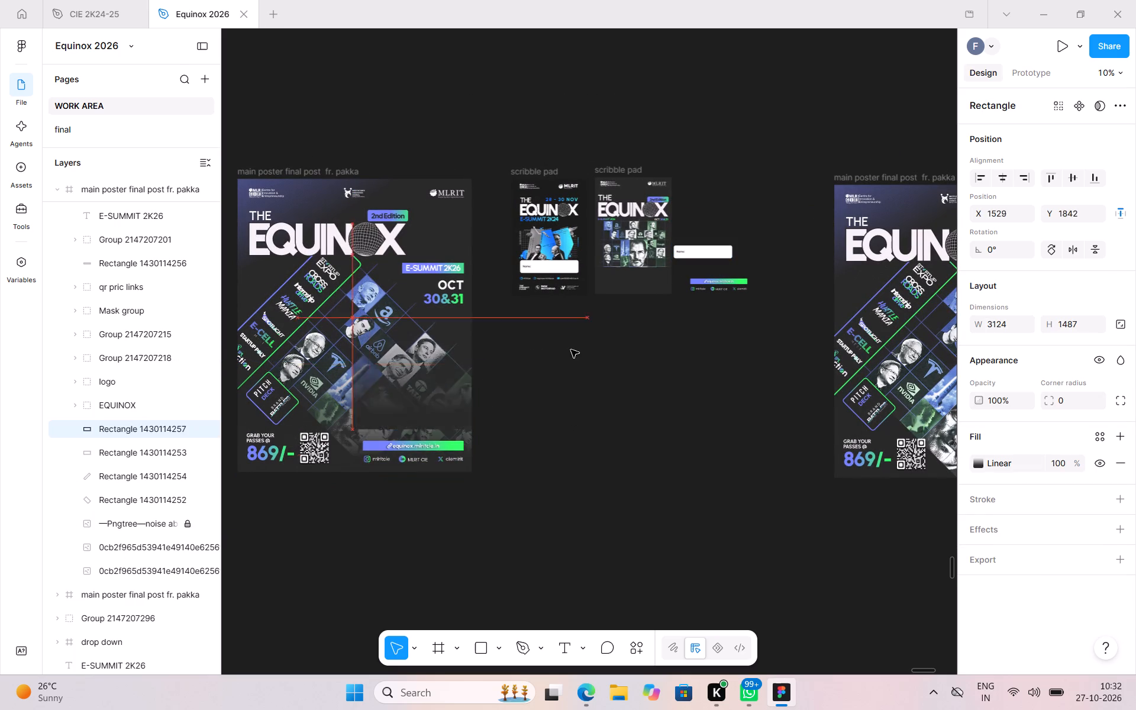
drag(571, 350, 664, 279)
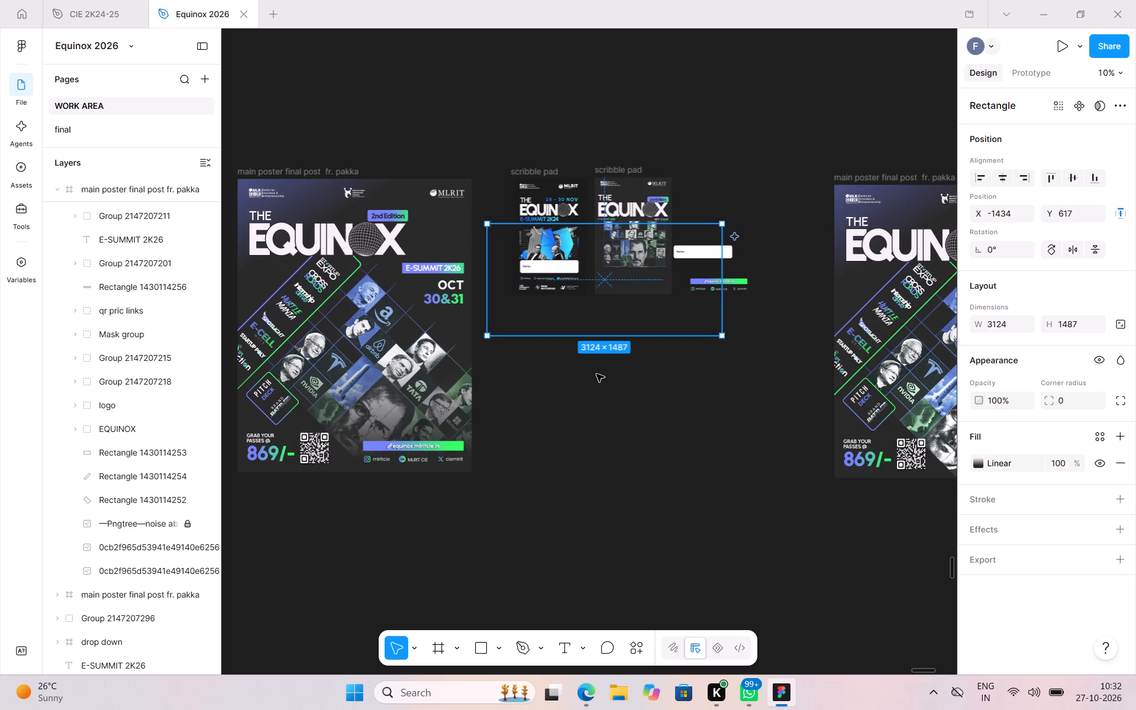
Shrink the gradient rectangle to the new card's width, from X 0 down to the card's bottom edge, so it fades the collage.
drag(371, 299, 599, 213)
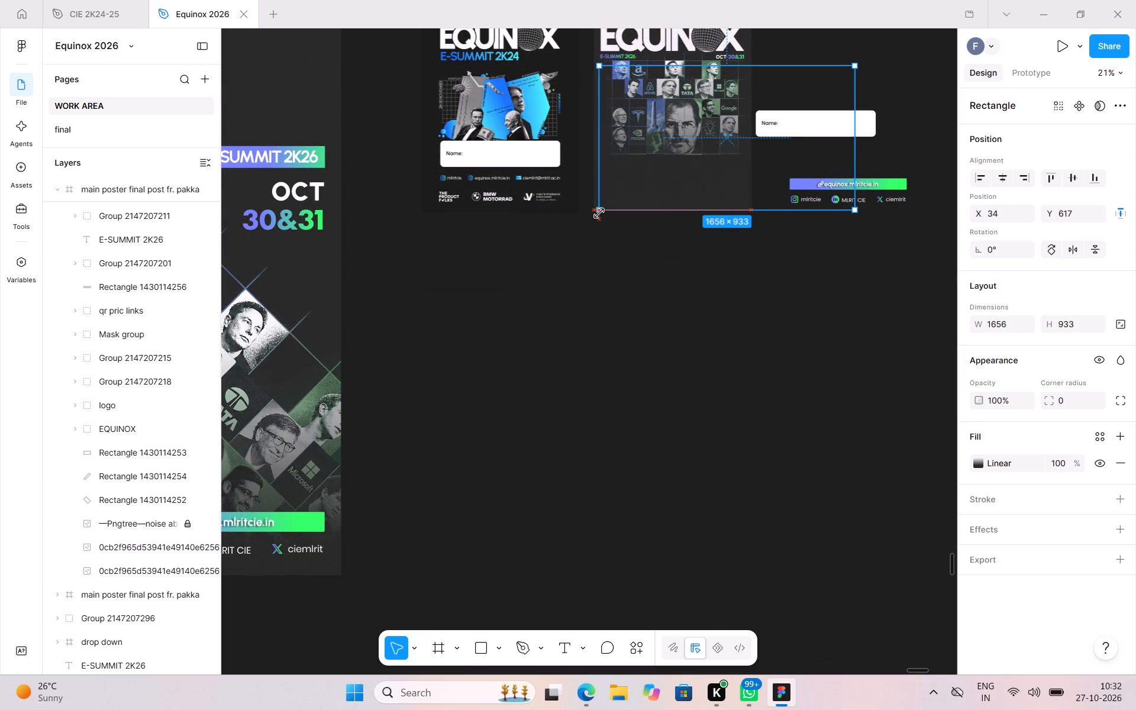
drag(599, 213, 595, 209)
scroll(595, 209, left, 2)
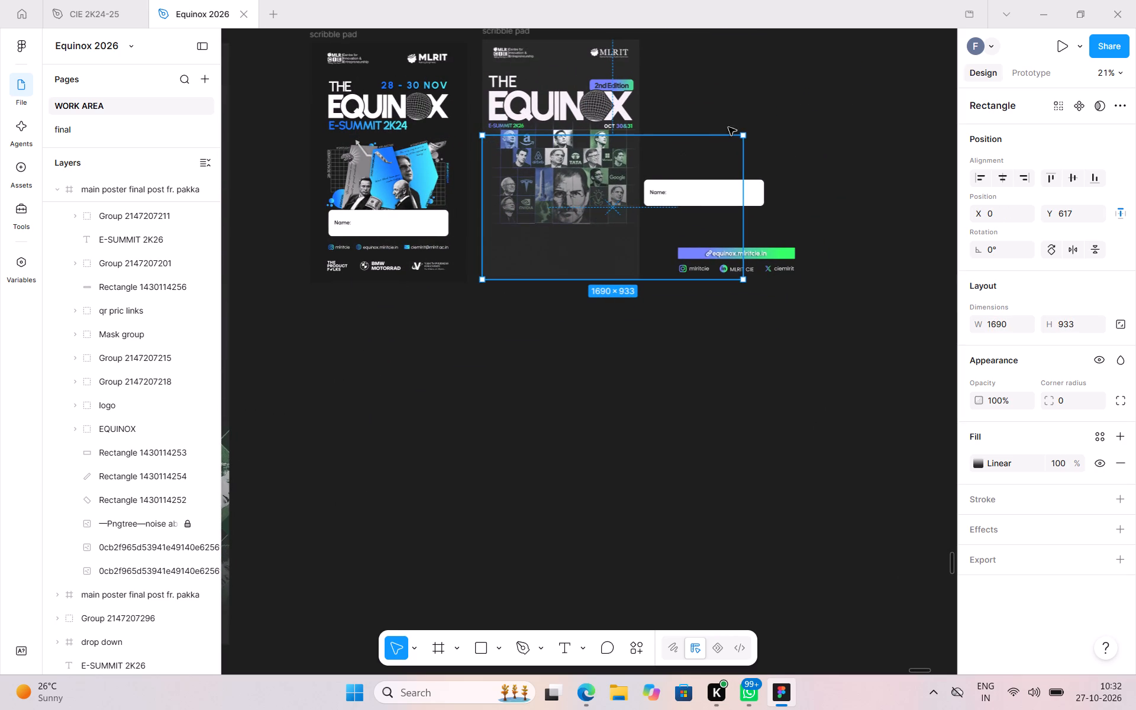
drag(739, 136, 639, 127)
drag(593, 124, 593, 159)
click(538, 390)
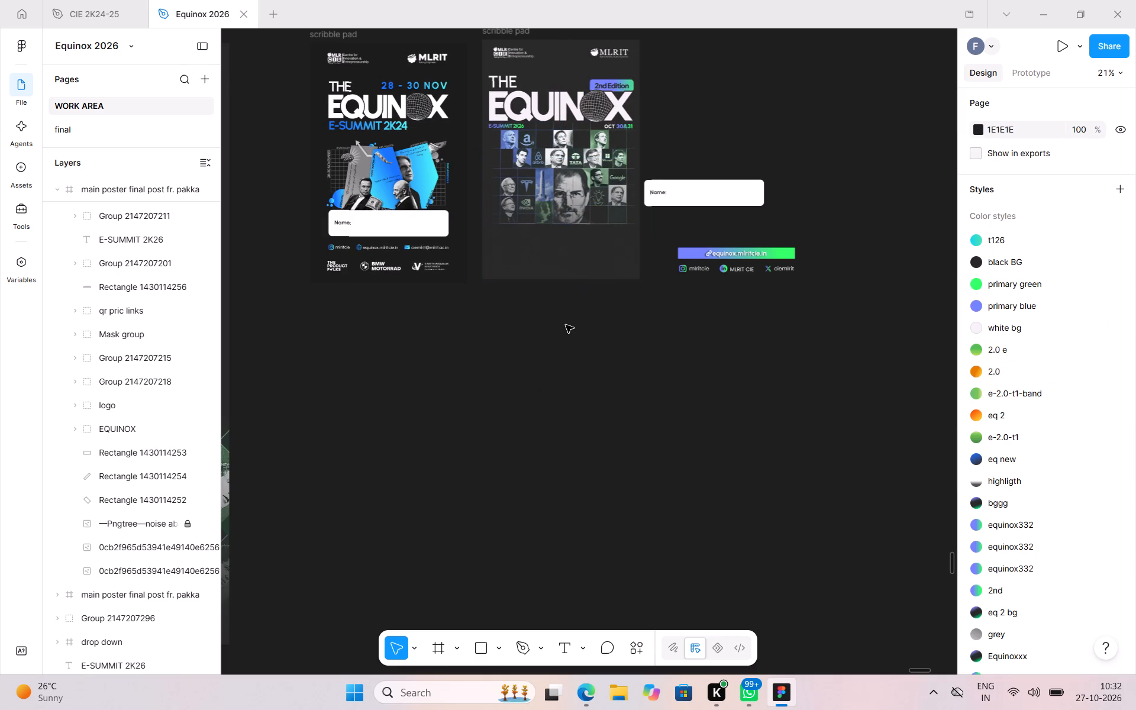
Move the Name box back into the new card over the collage's lower part at Y 1104 and centre it horizontally.
scroll(566, 325, up, 2)
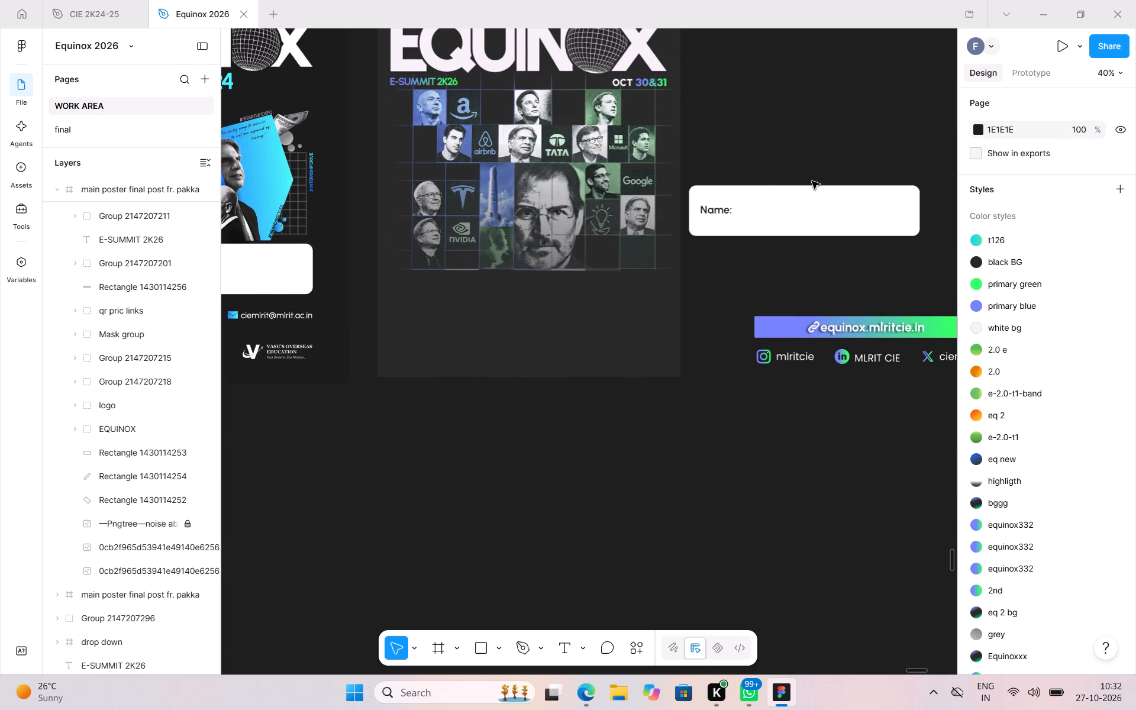
drag(804, 201, 532, 256)
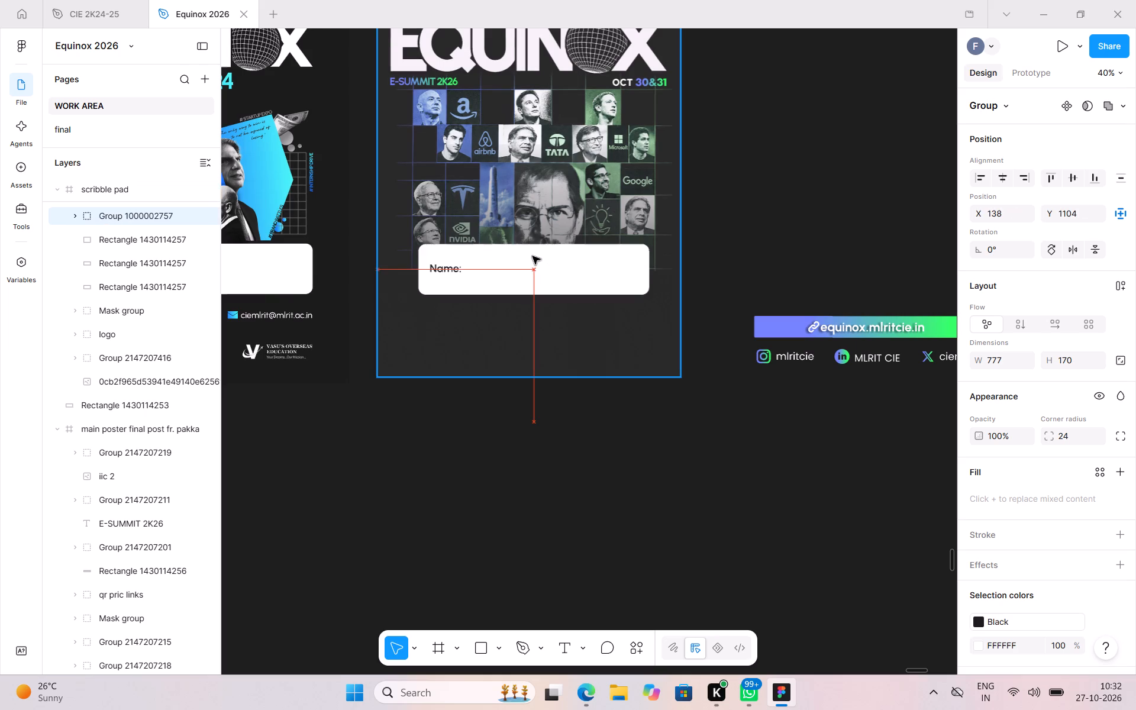
drag(532, 256, 532, 256)
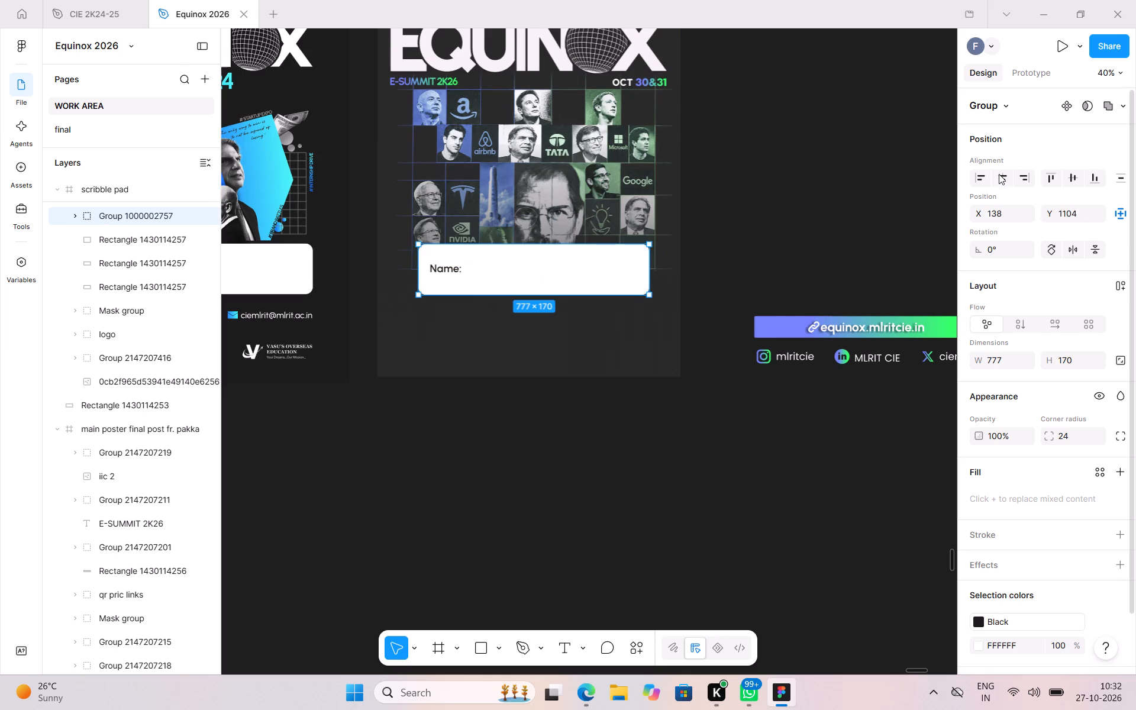
click(1003, 175)
click(603, 529)
Centre the upright collage image horizontally within the new card.
scroll(603, 529, up, 1)
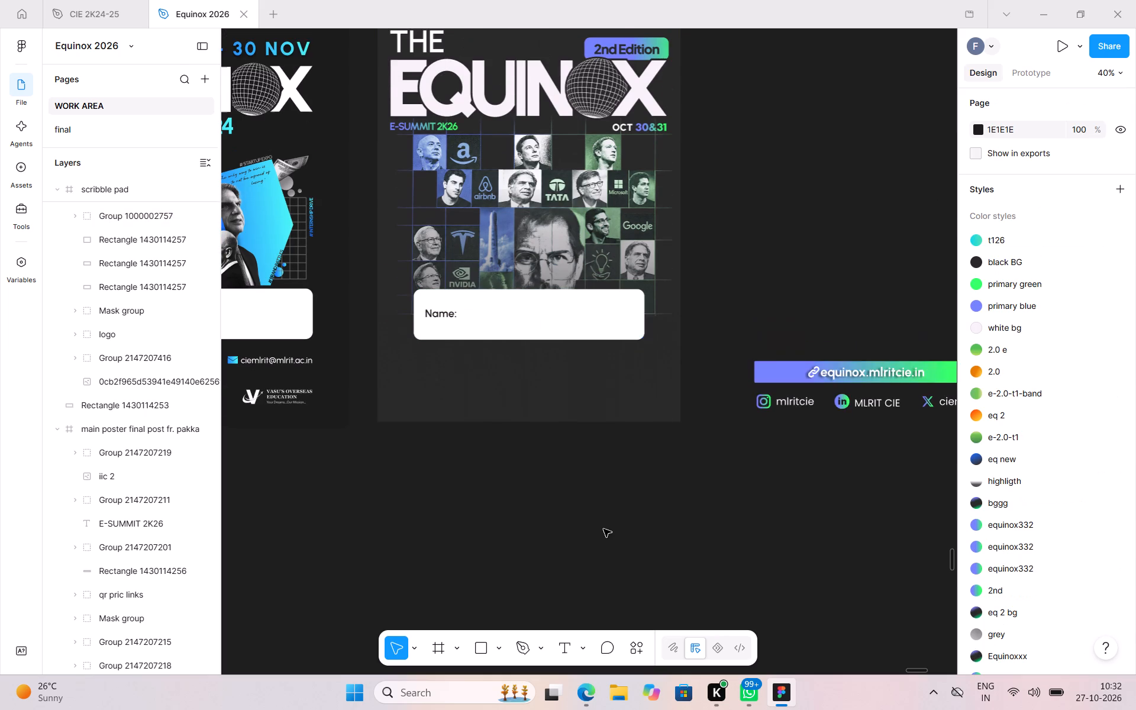
scroll(603, 529, up, 1)
click(534, 176)
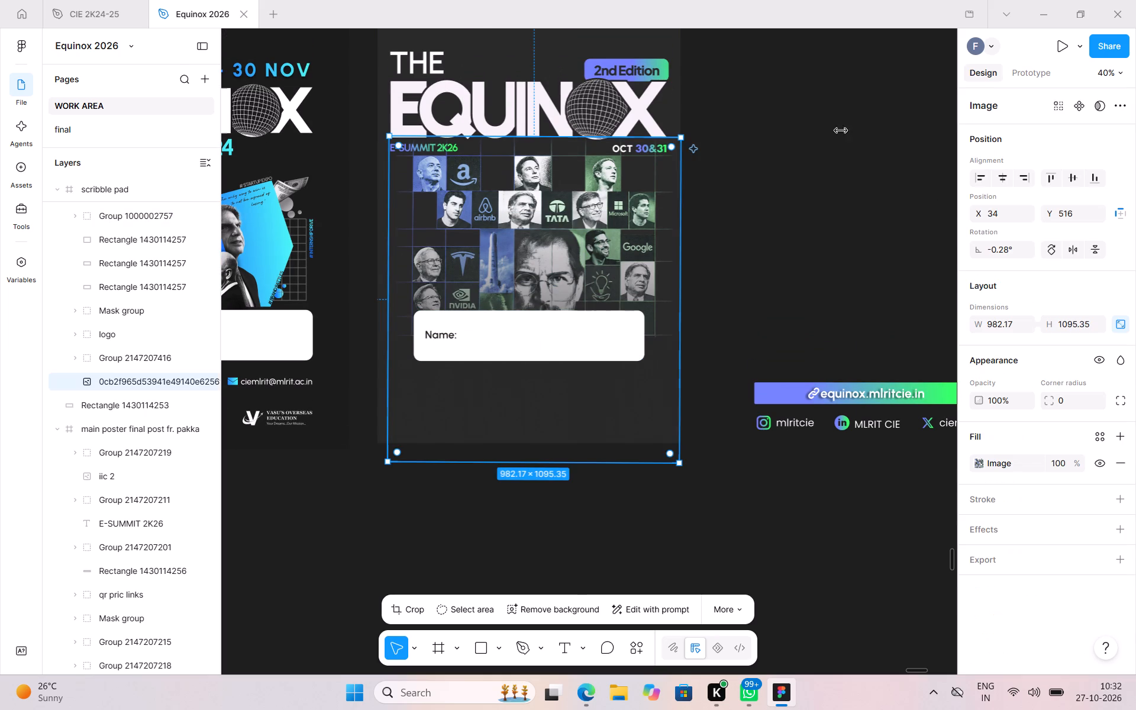
click(1000, 175)
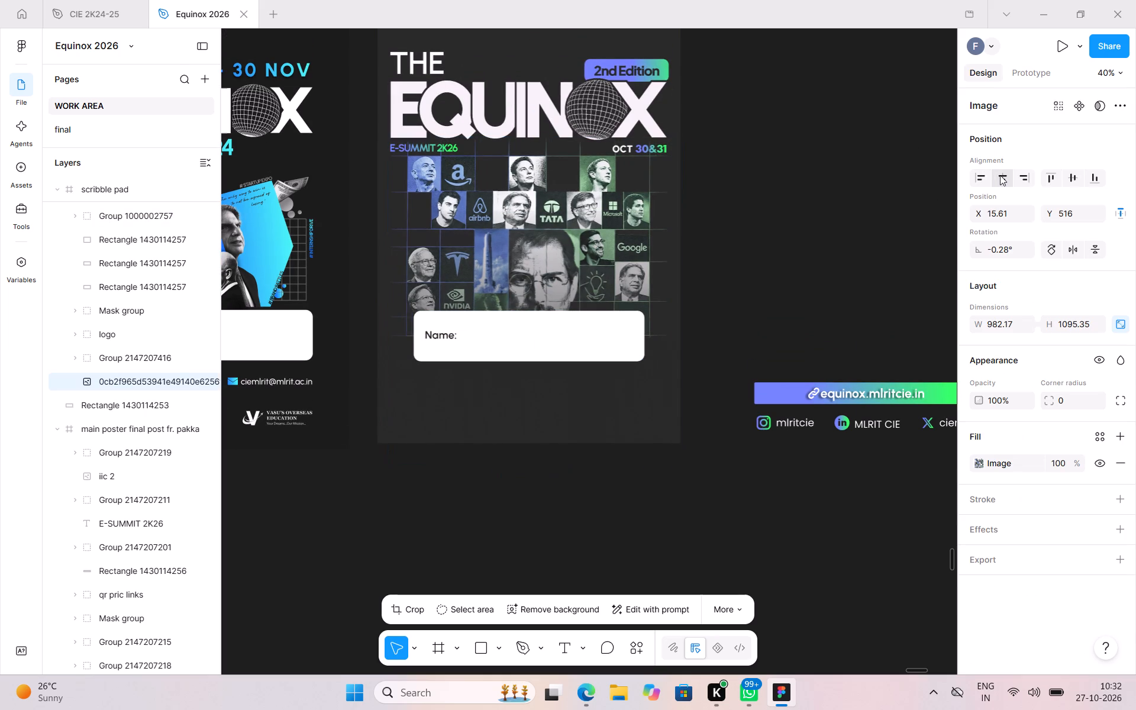
click(857, 234)
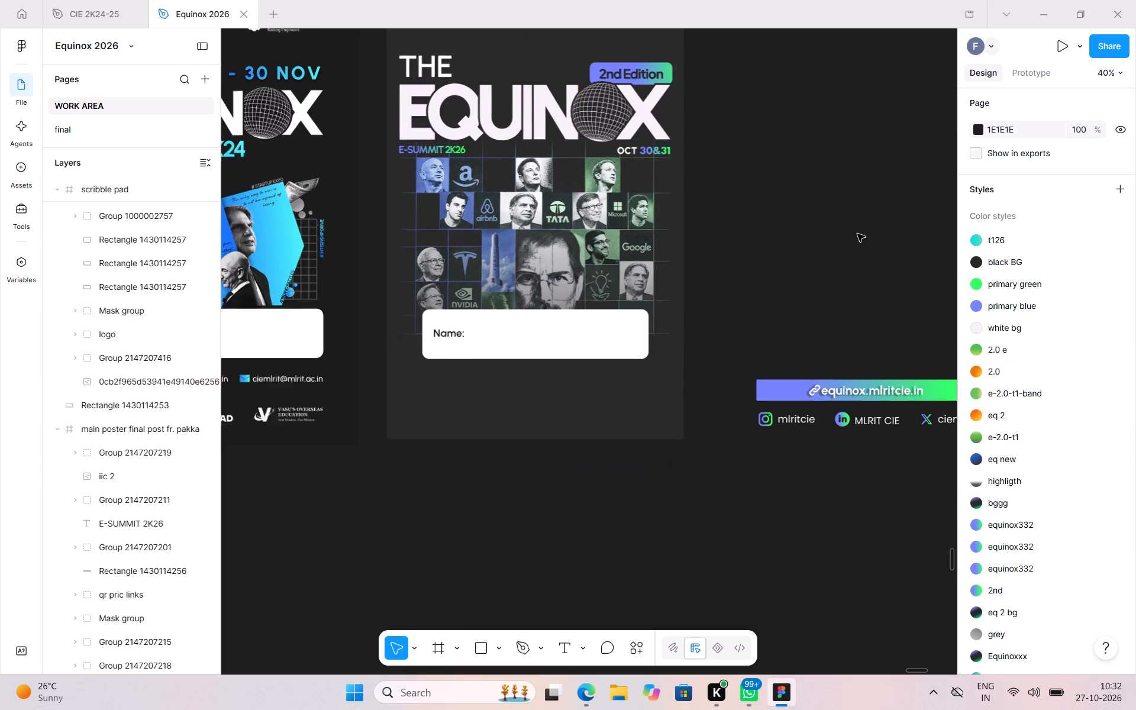
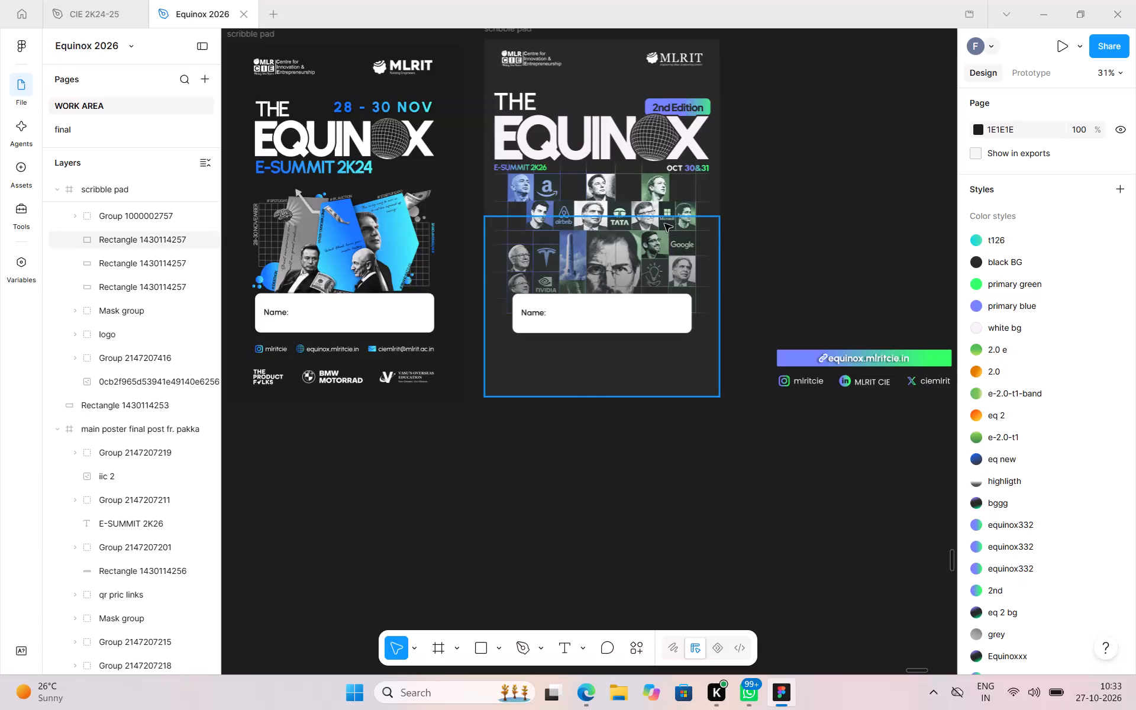
Shrink the collage image to about 907 × 1011 and centre it horizontally within the new card.
click(661, 191)
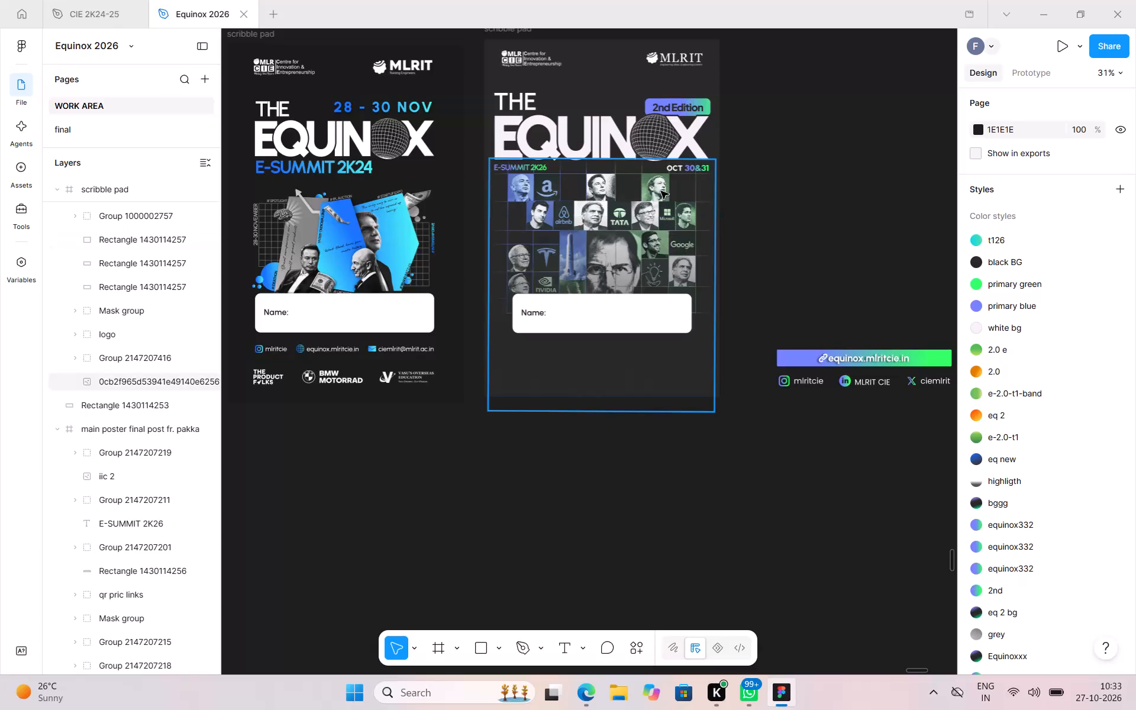
drag(715, 412, 698, 378)
click(1001, 181)
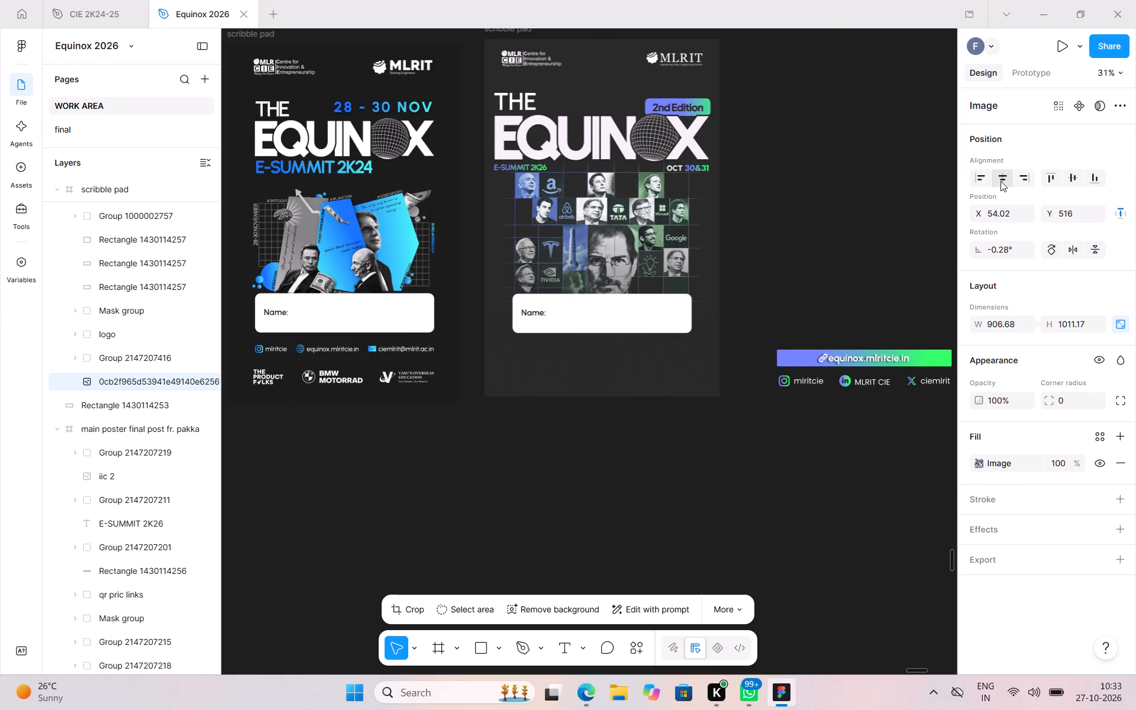
click(852, 213)
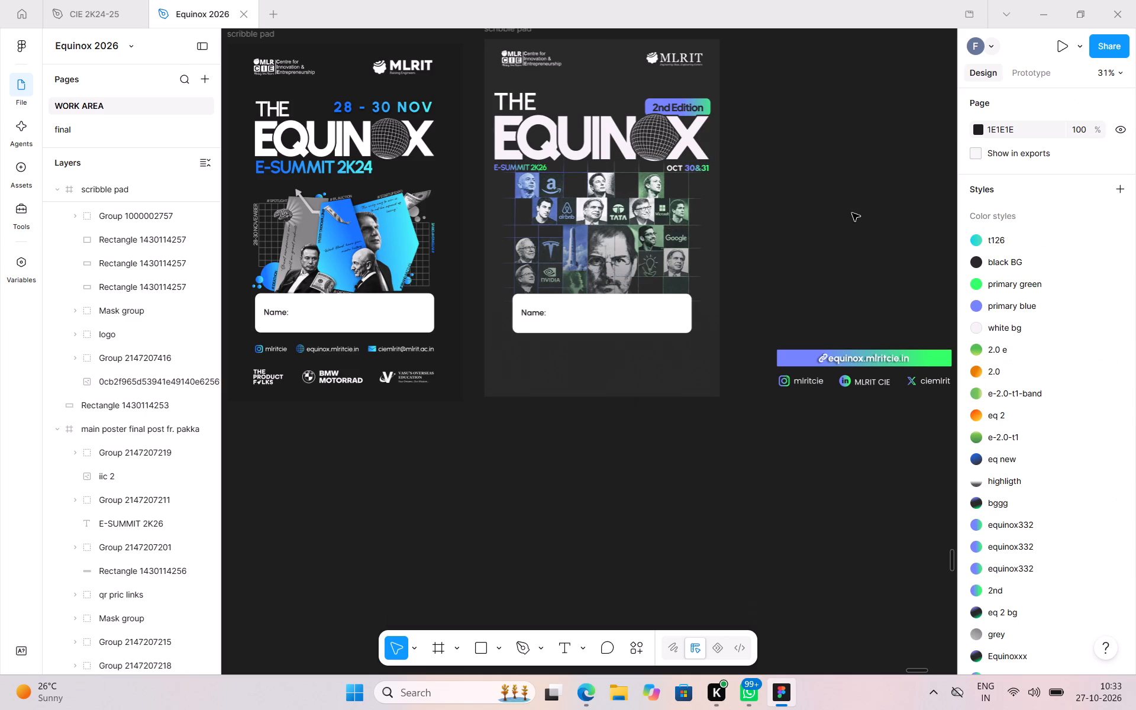
Examine the posters and the ref frame's background fill as a reference for the new card's background.
scroll(852, 213, up, 2)
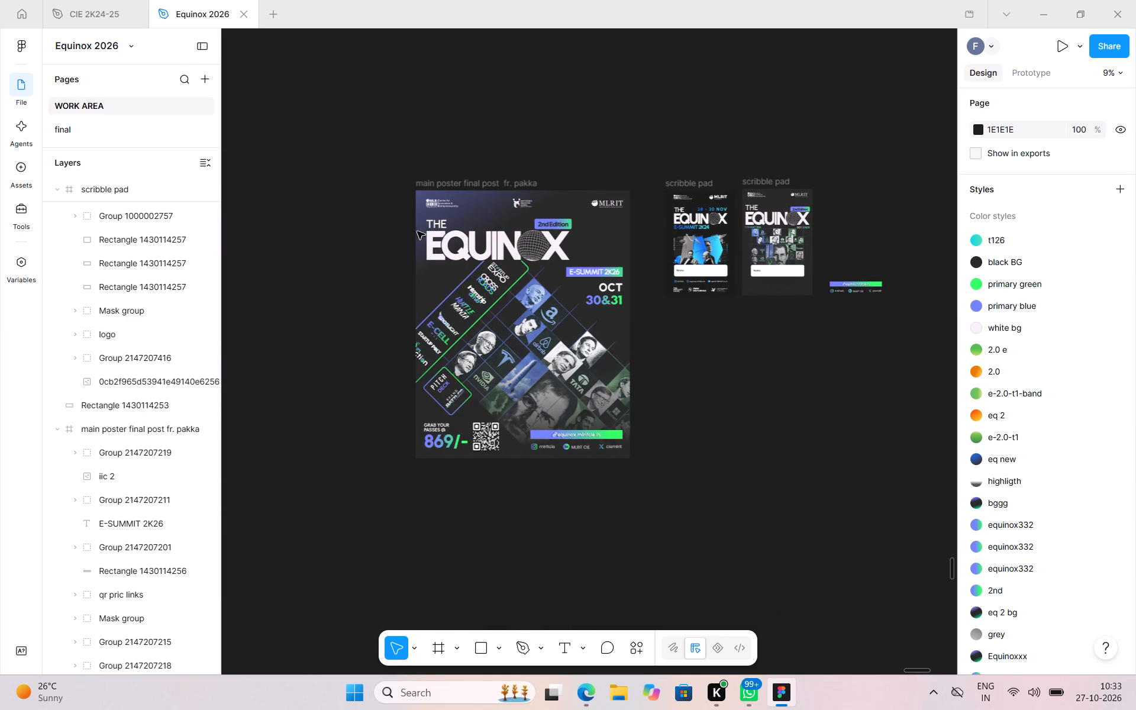
scroll(689, 317, right, 2)
click(479, 215)
scroll(669, 431, left, 4)
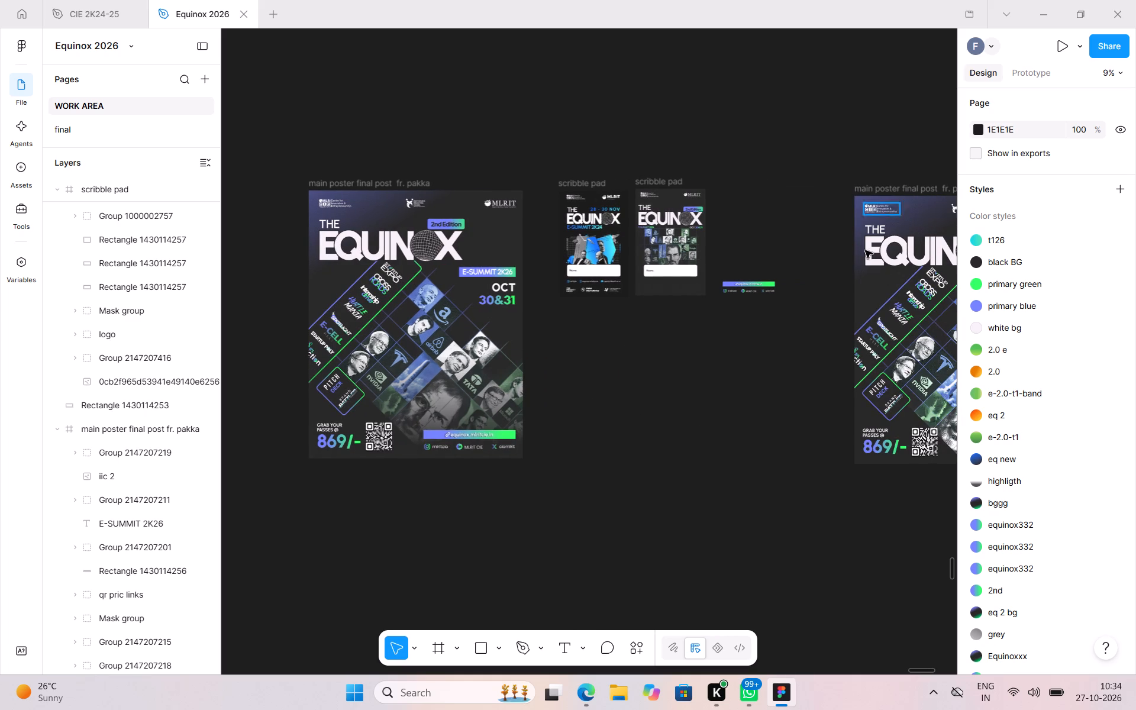
scroll(811, 272, down, 1)
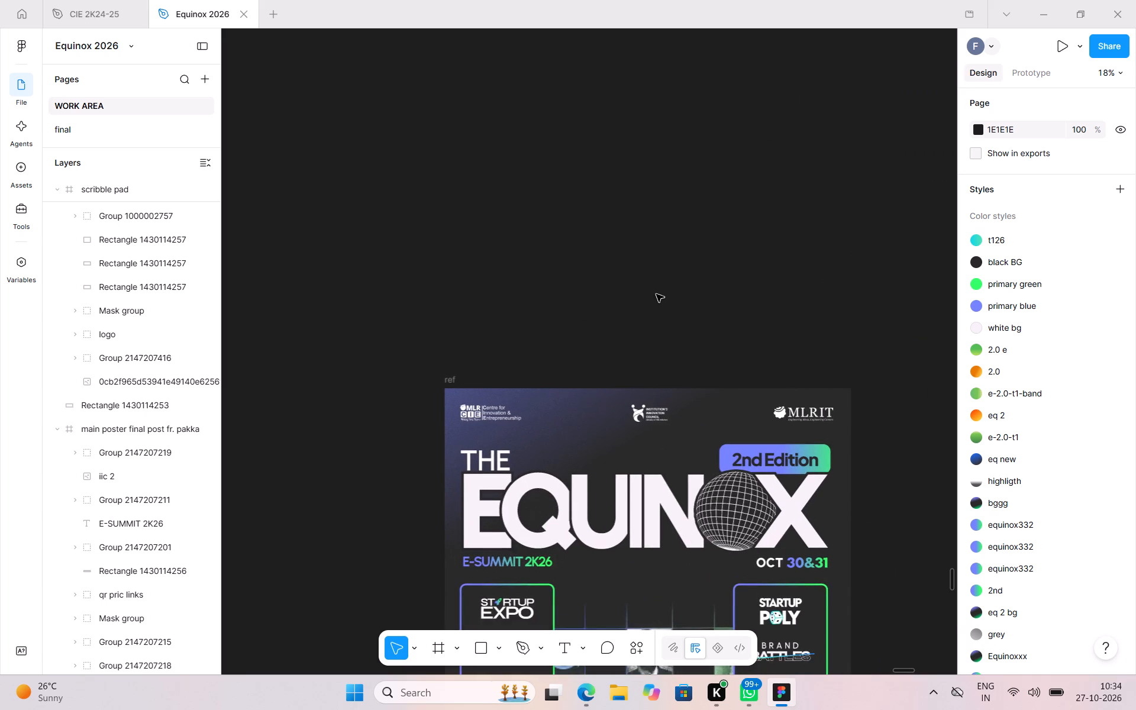
click(581, 399)
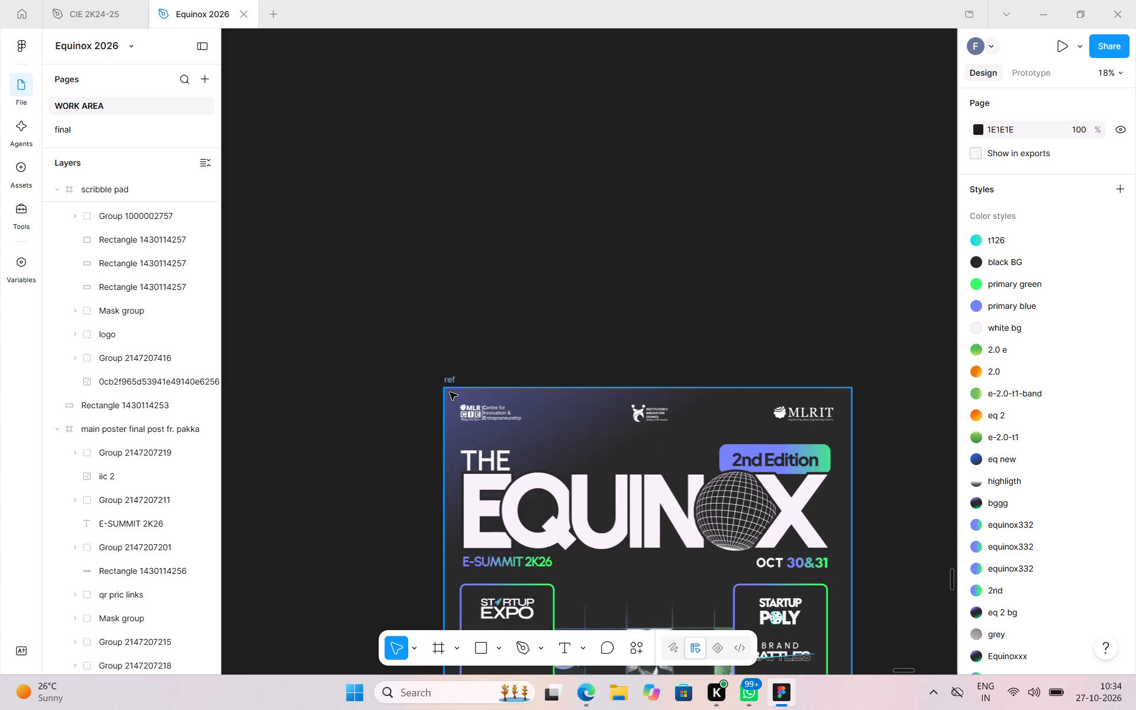
click(451, 386)
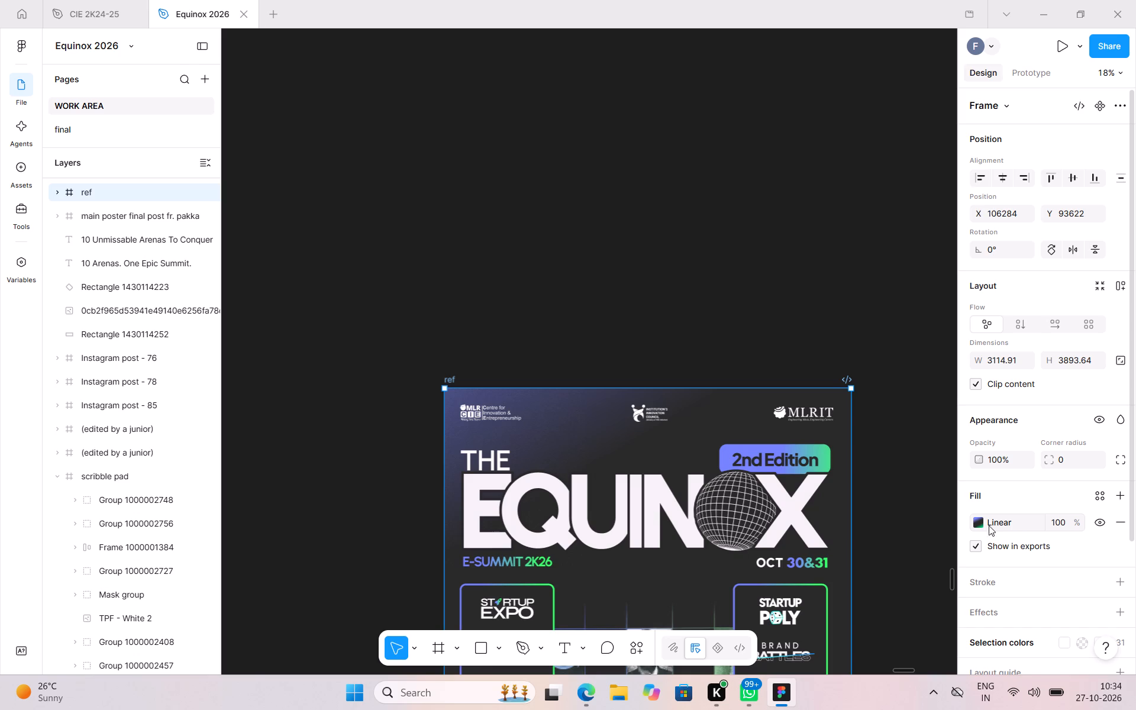
scroll(868, 369, left, 4)
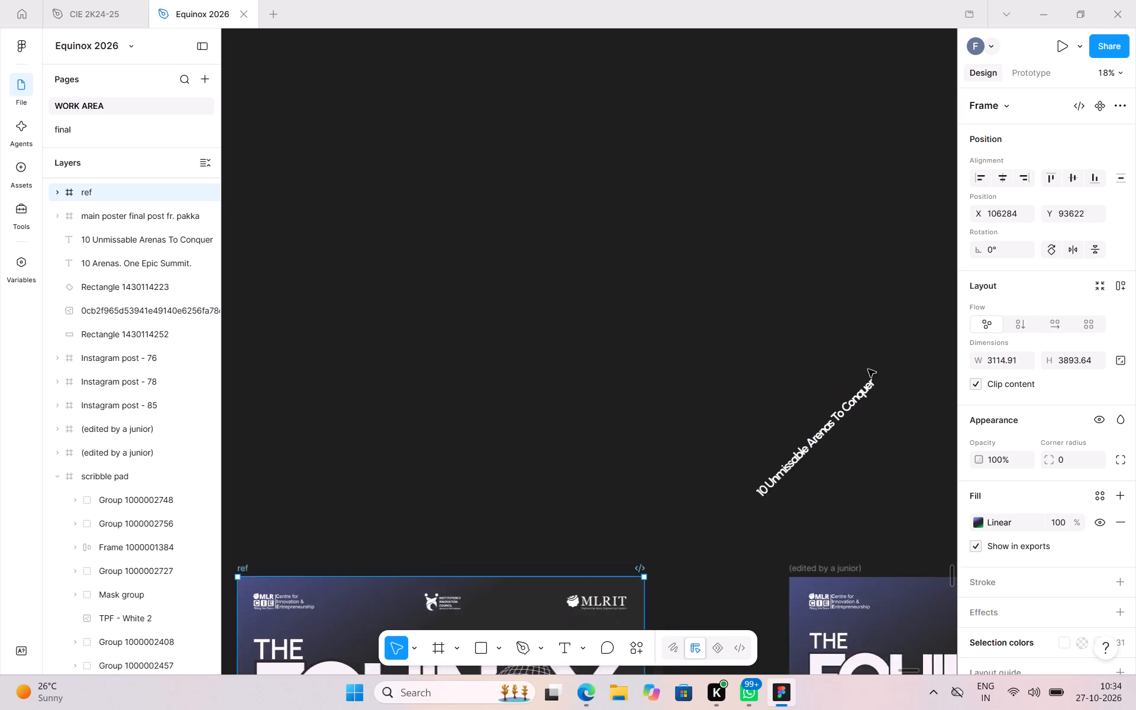
scroll(868, 369, up, 3)
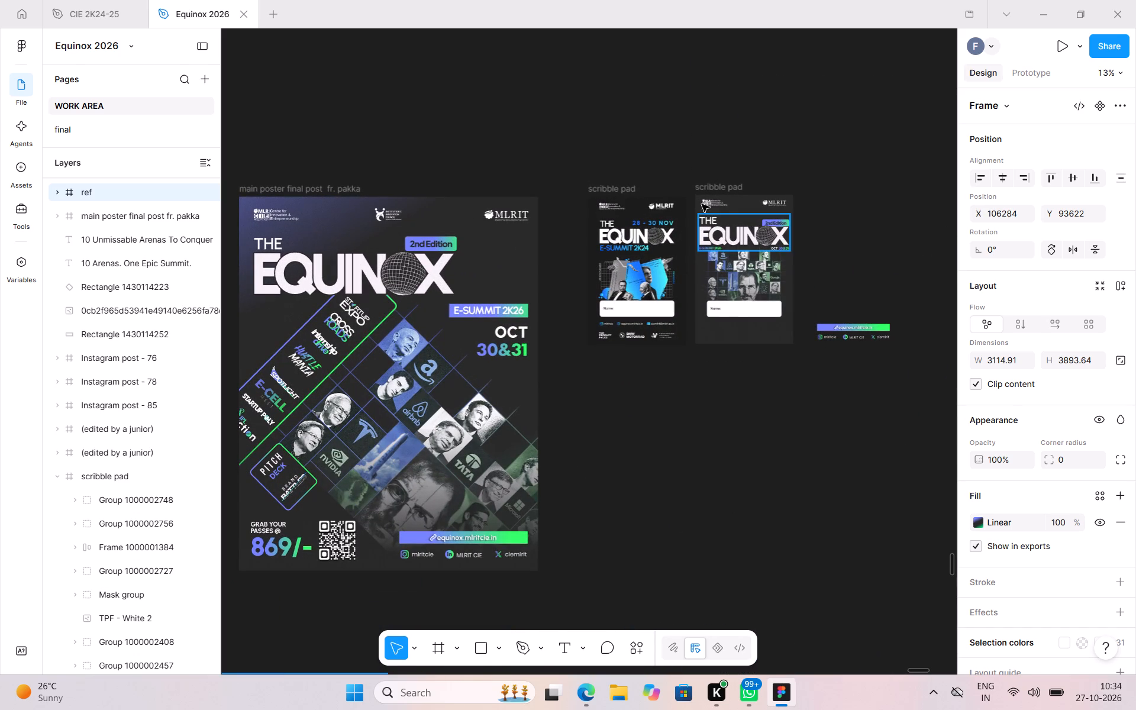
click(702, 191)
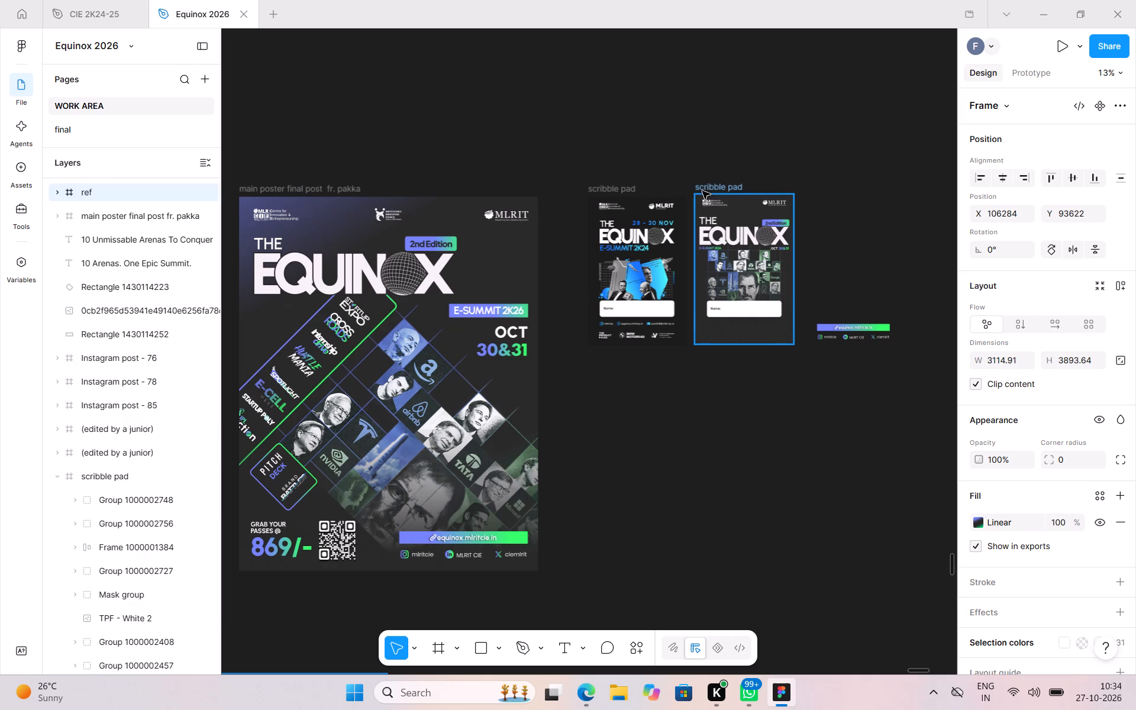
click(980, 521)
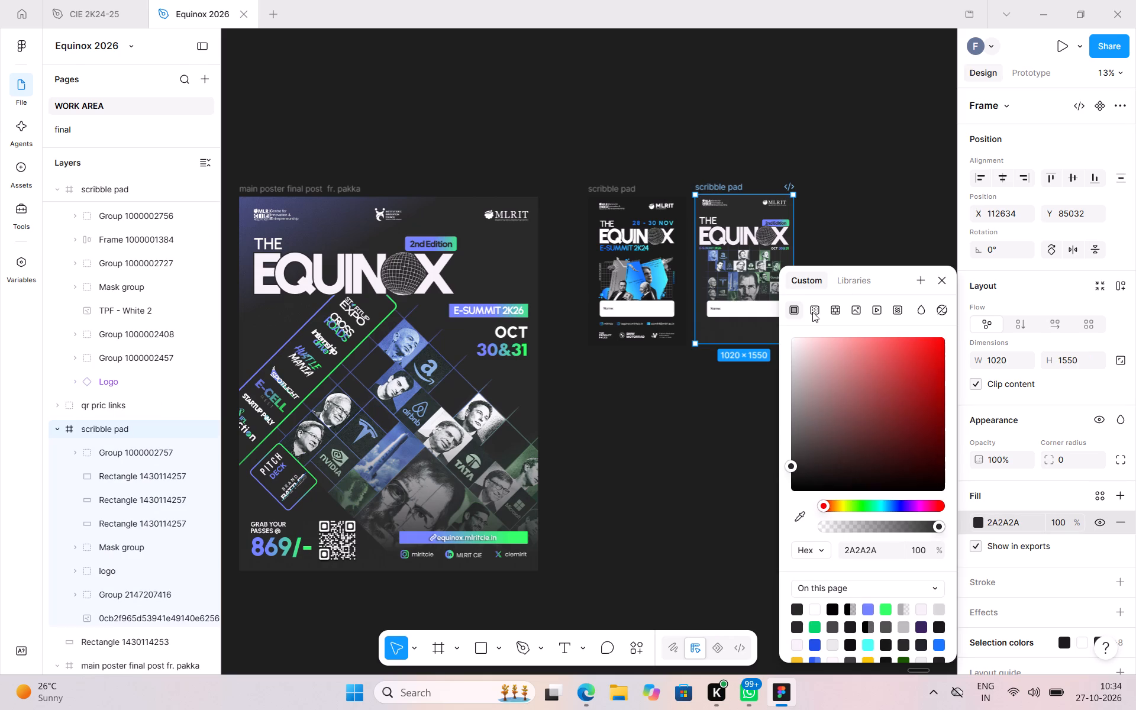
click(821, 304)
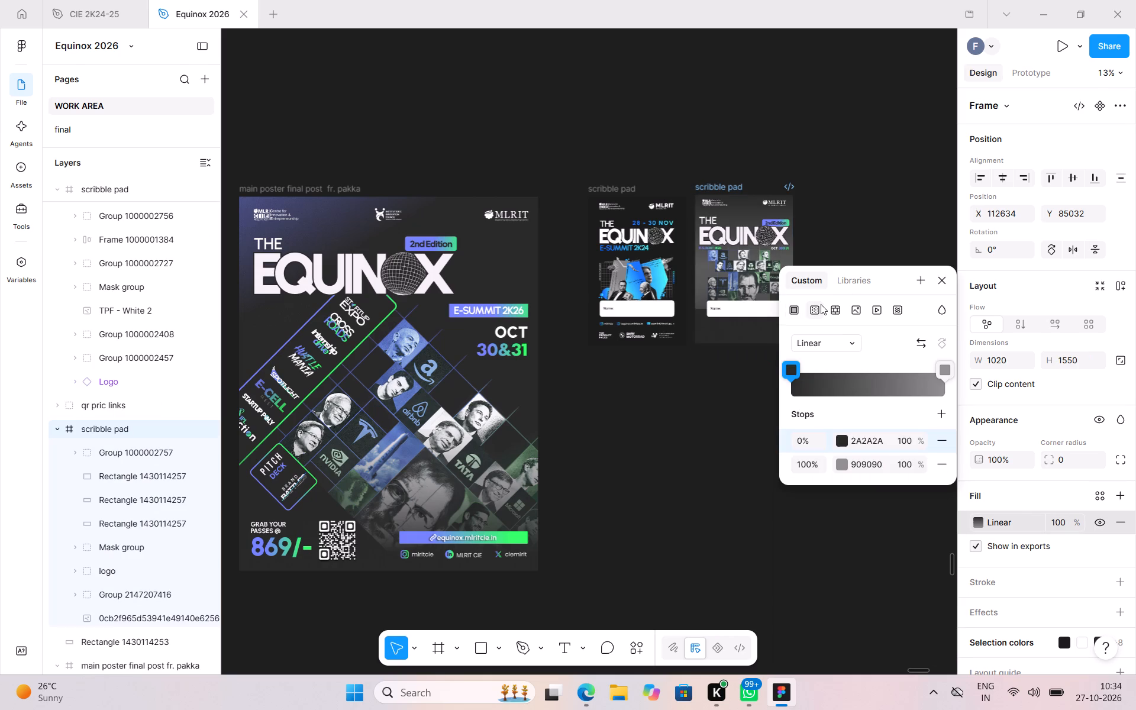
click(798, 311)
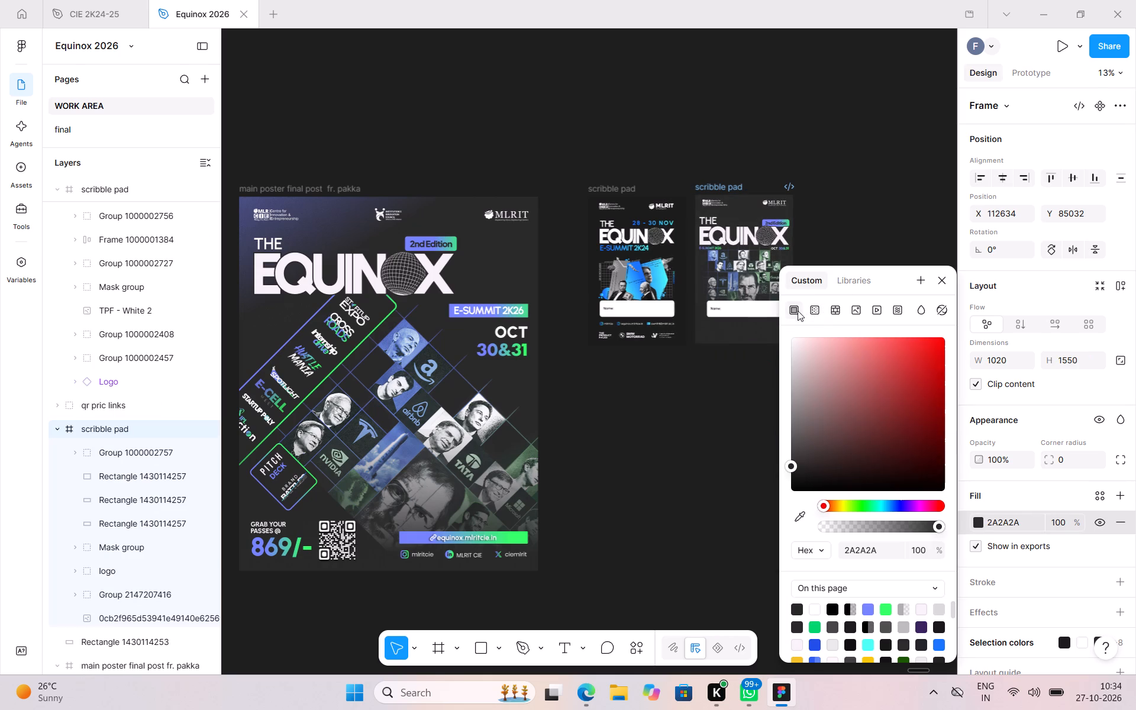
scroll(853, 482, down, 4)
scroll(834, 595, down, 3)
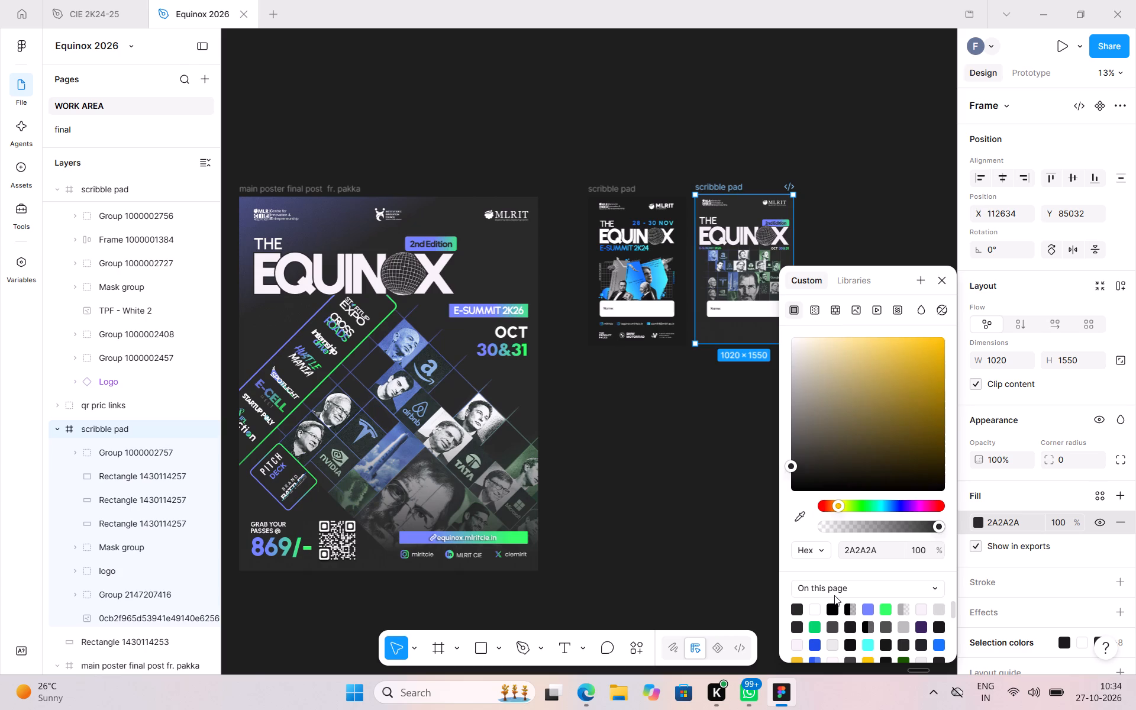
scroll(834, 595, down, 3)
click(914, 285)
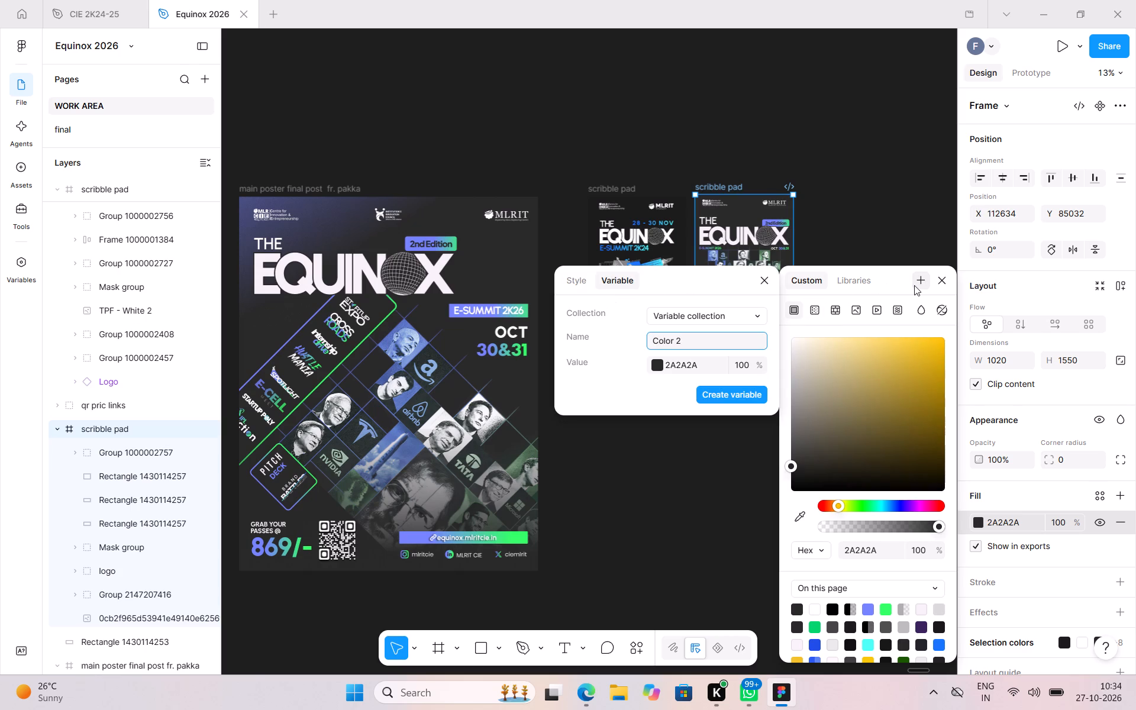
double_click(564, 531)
Save the main poster's linear gradient background fill as a colour style named eqnx.
scroll(590, 501, right, 1)
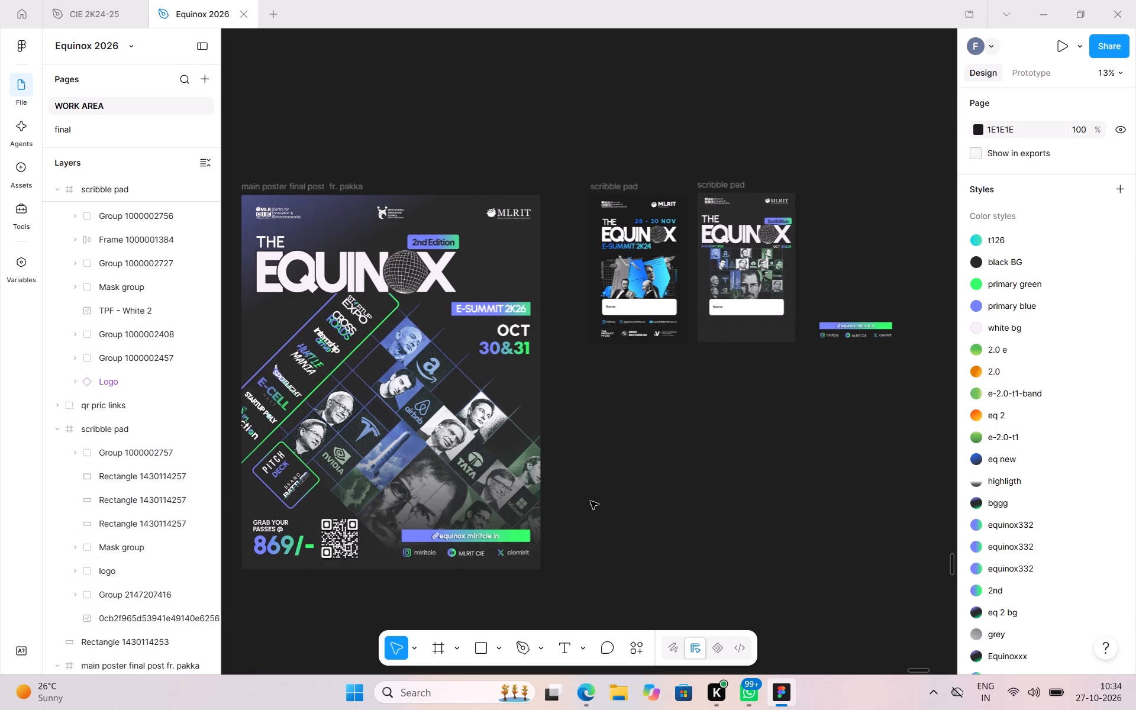
scroll(590, 501, right, 1)
click(301, 176)
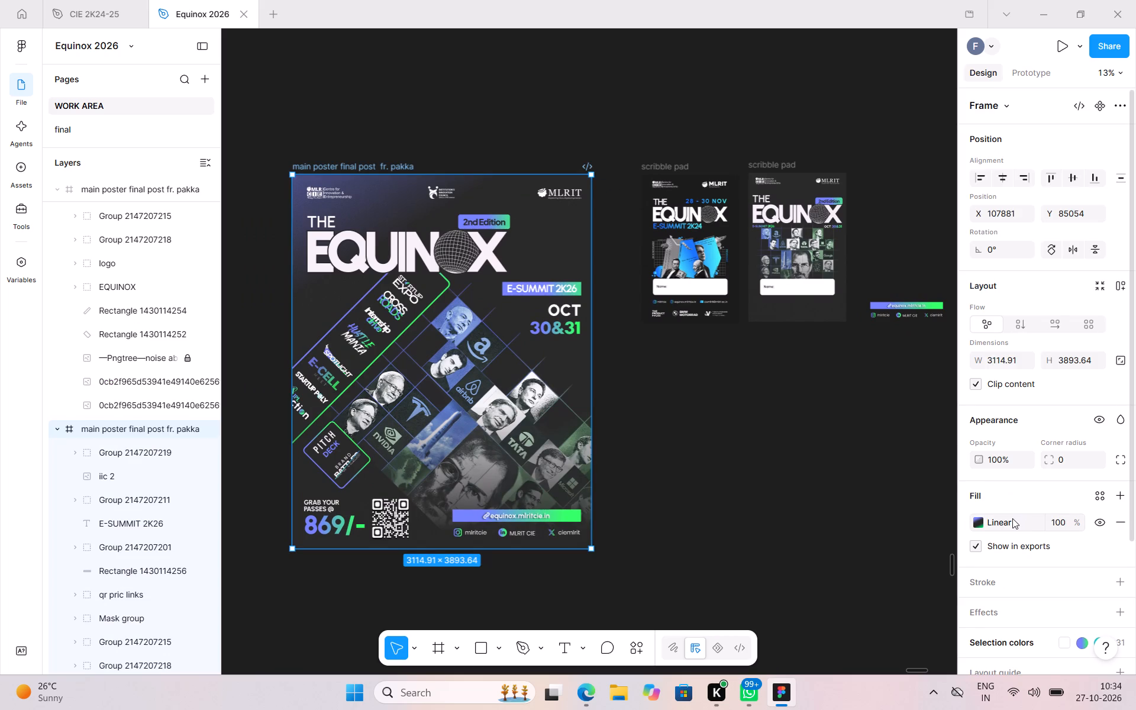
click(1012, 518)
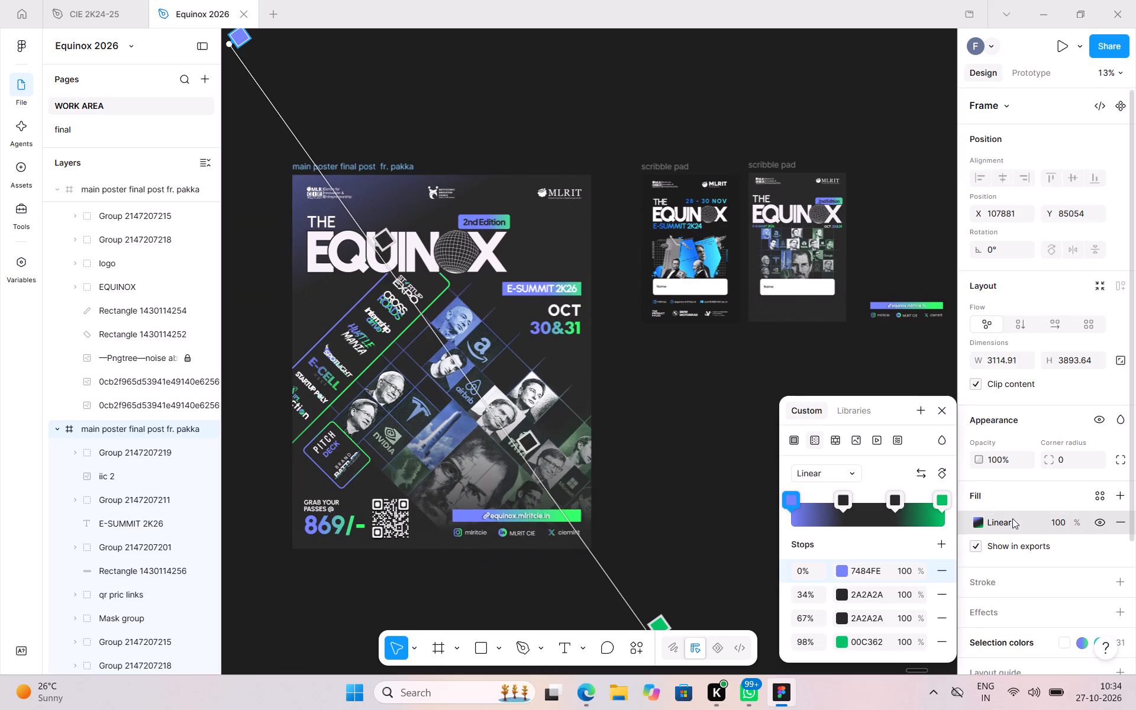
click(943, 543)
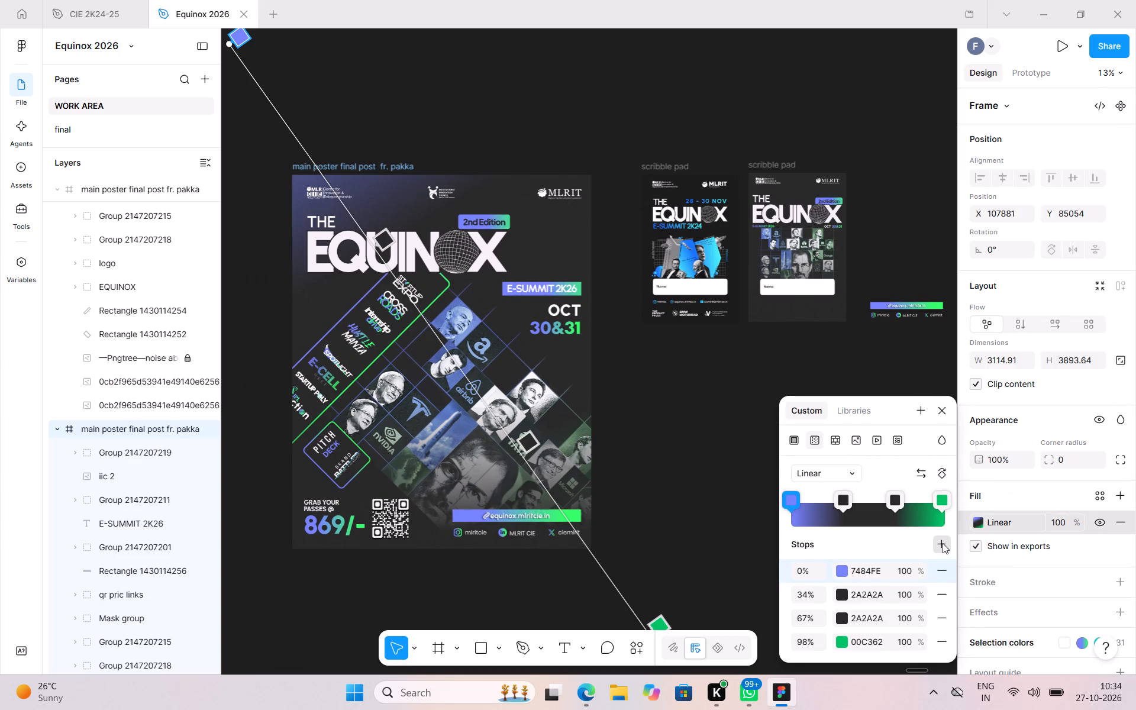
key(ctrl+z)
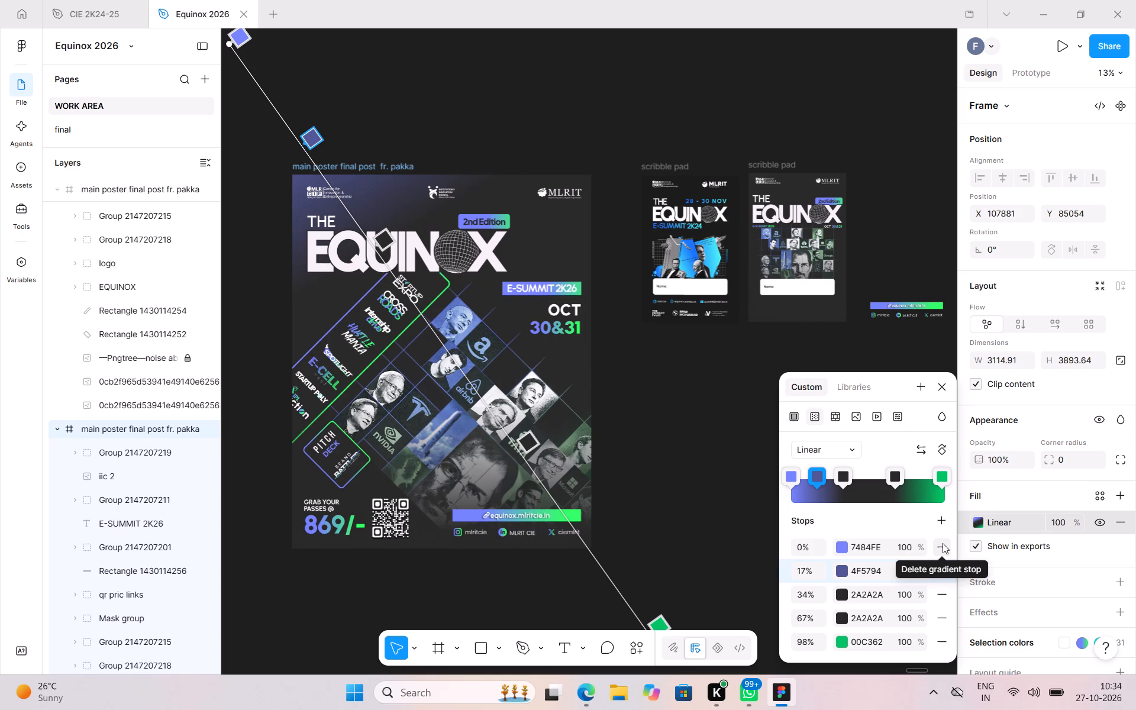
click(924, 389)
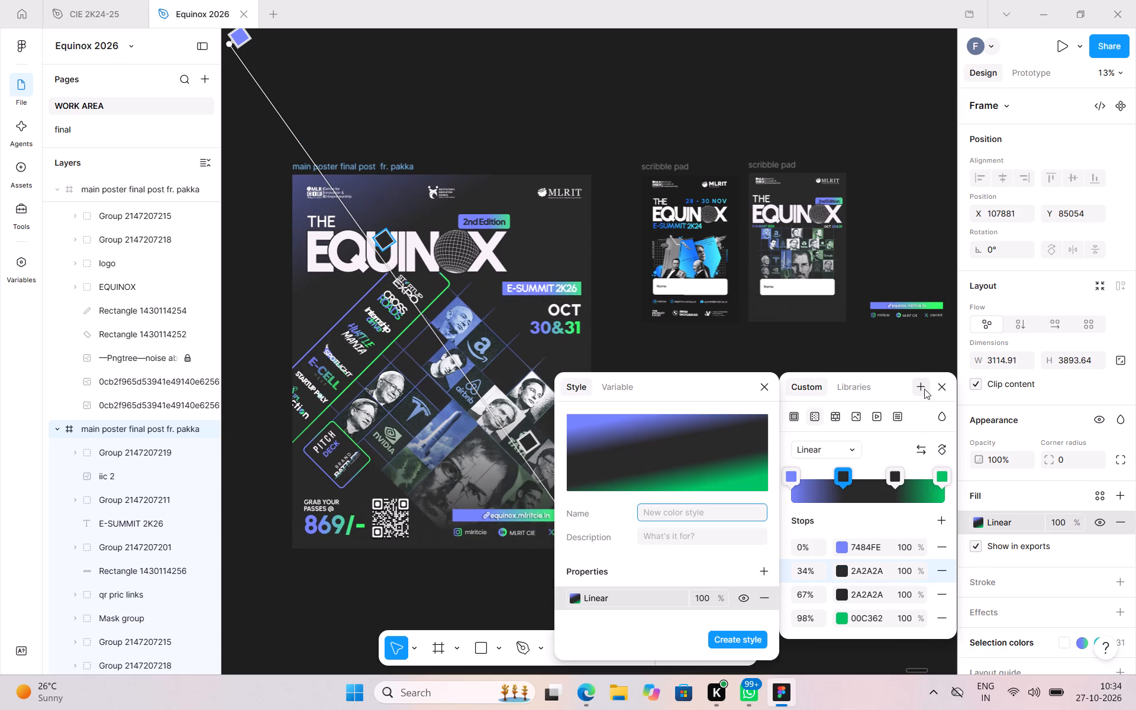
text(eqnx)
click(721, 637)
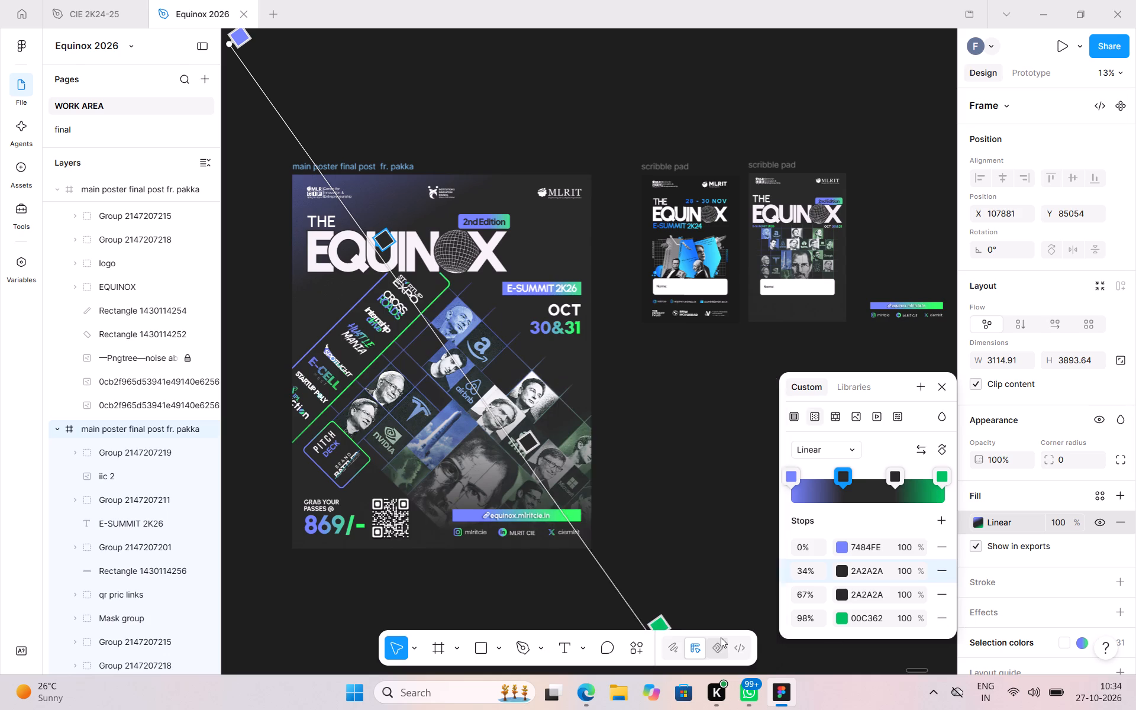
Apply the saved colour style eq 2 bg as the new card's background fill.
click(764, 167)
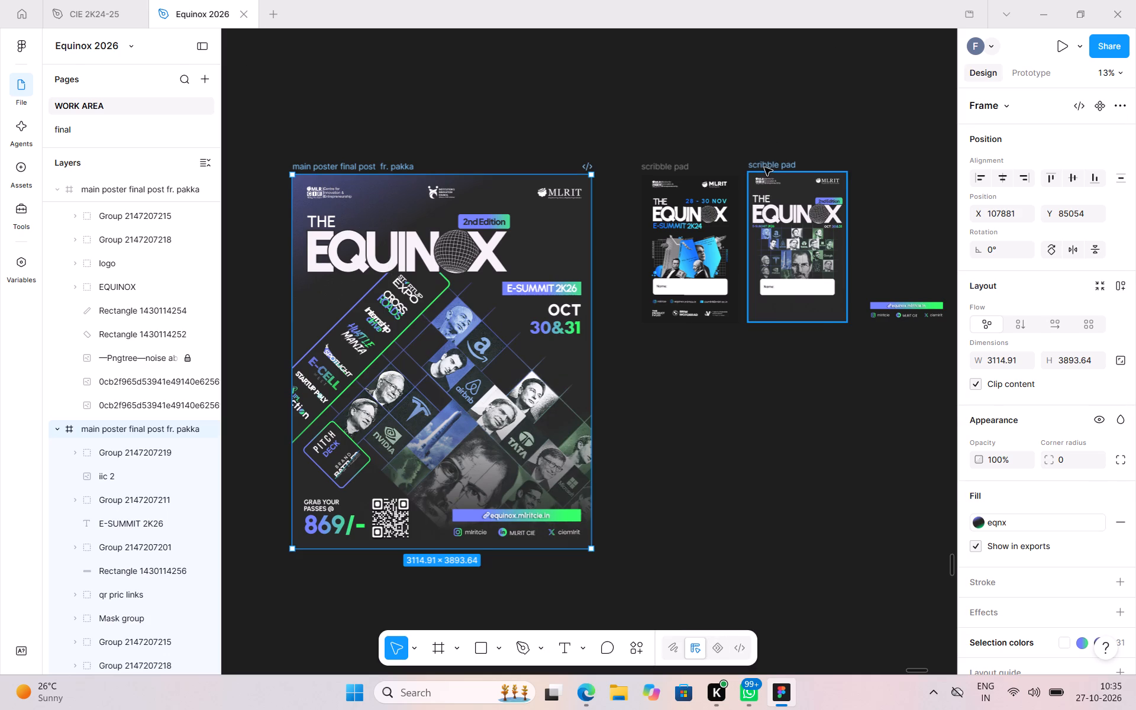
click(985, 521)
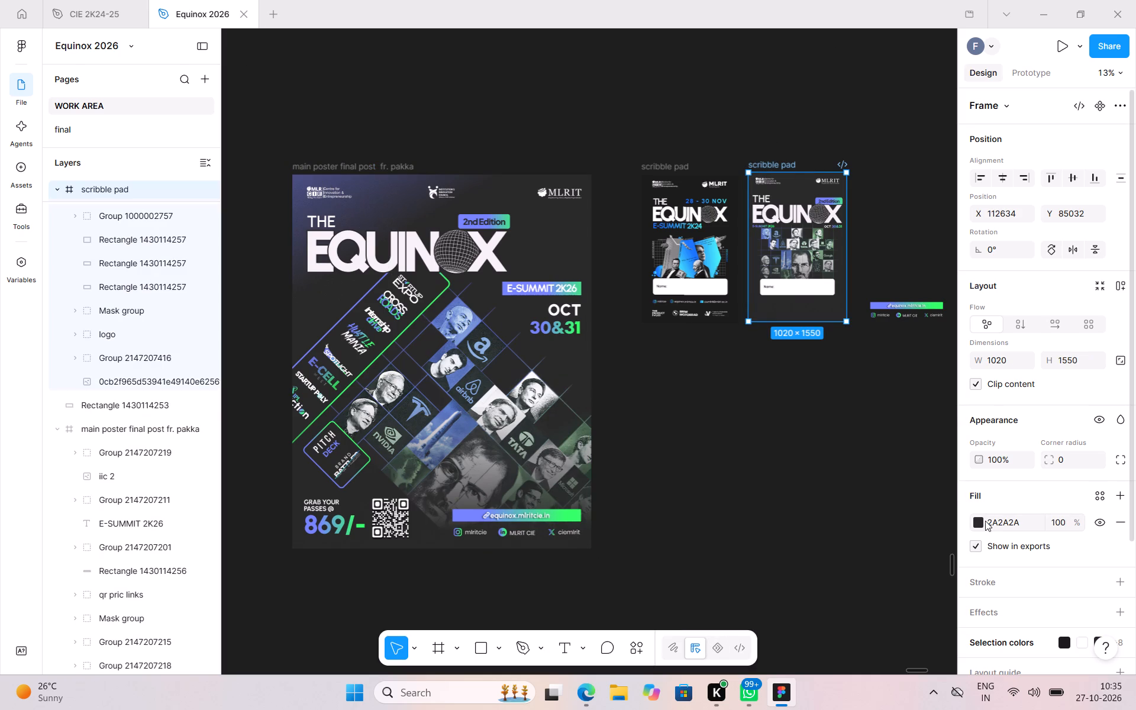
click(978, 522)
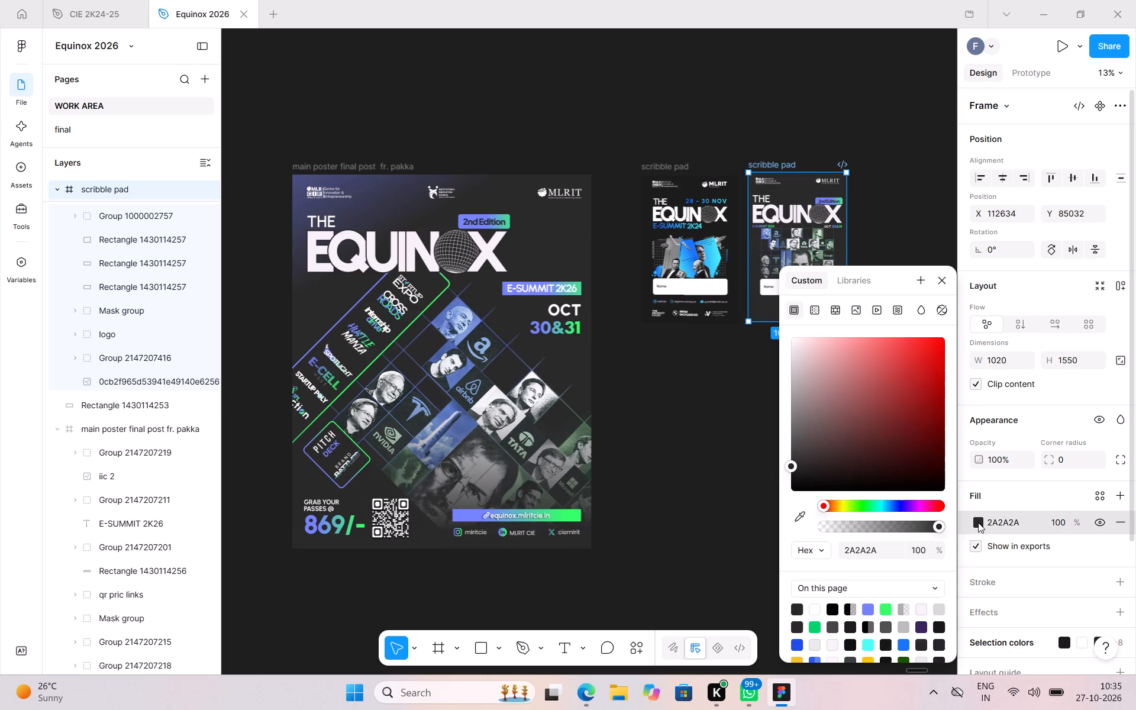
scroll(831, 543, down, 5)
scroll(828, 590, down, 4)
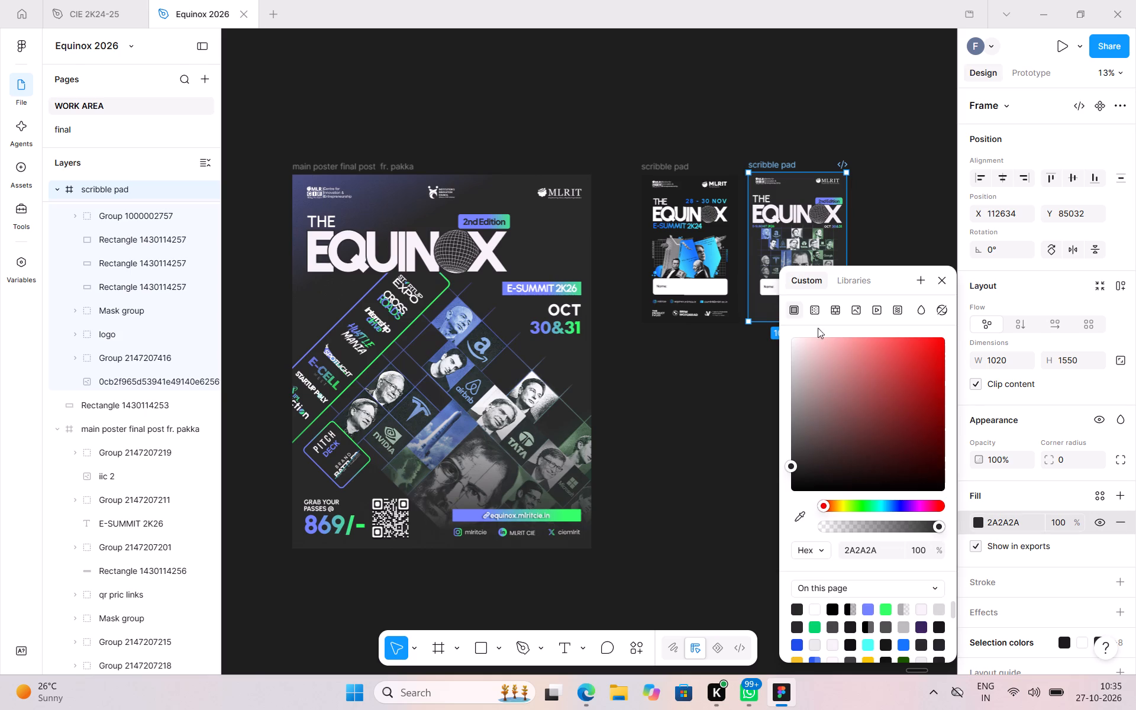
click(838, 280)
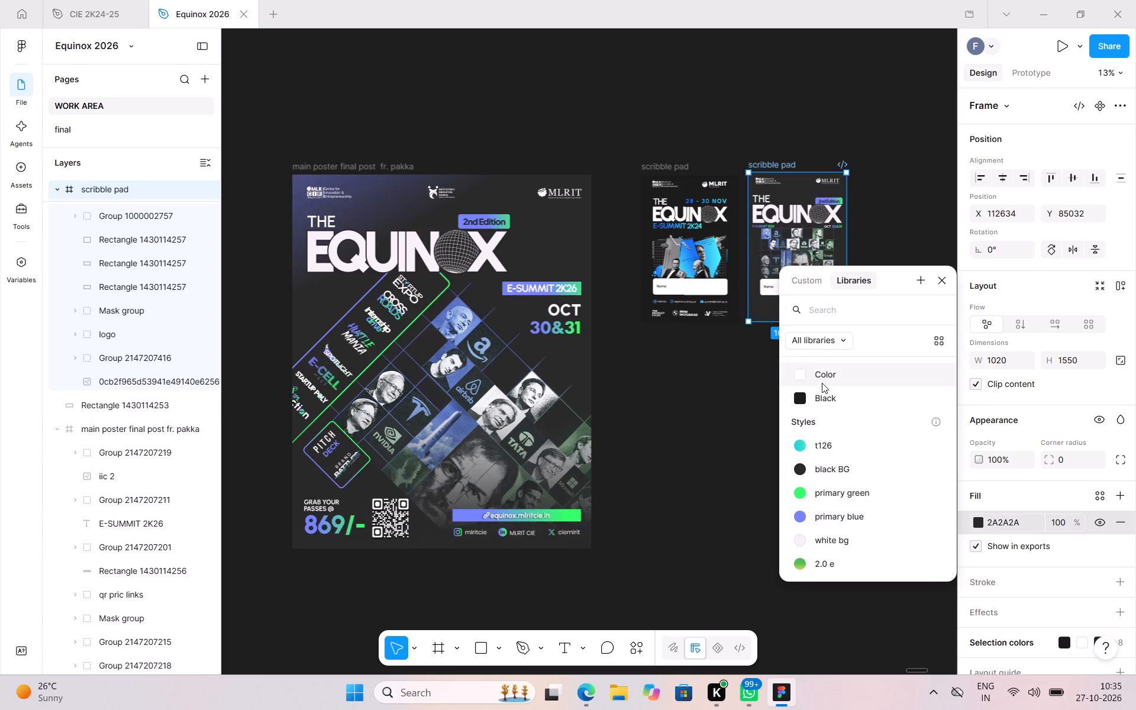
scroll(825, 473, down, 5)
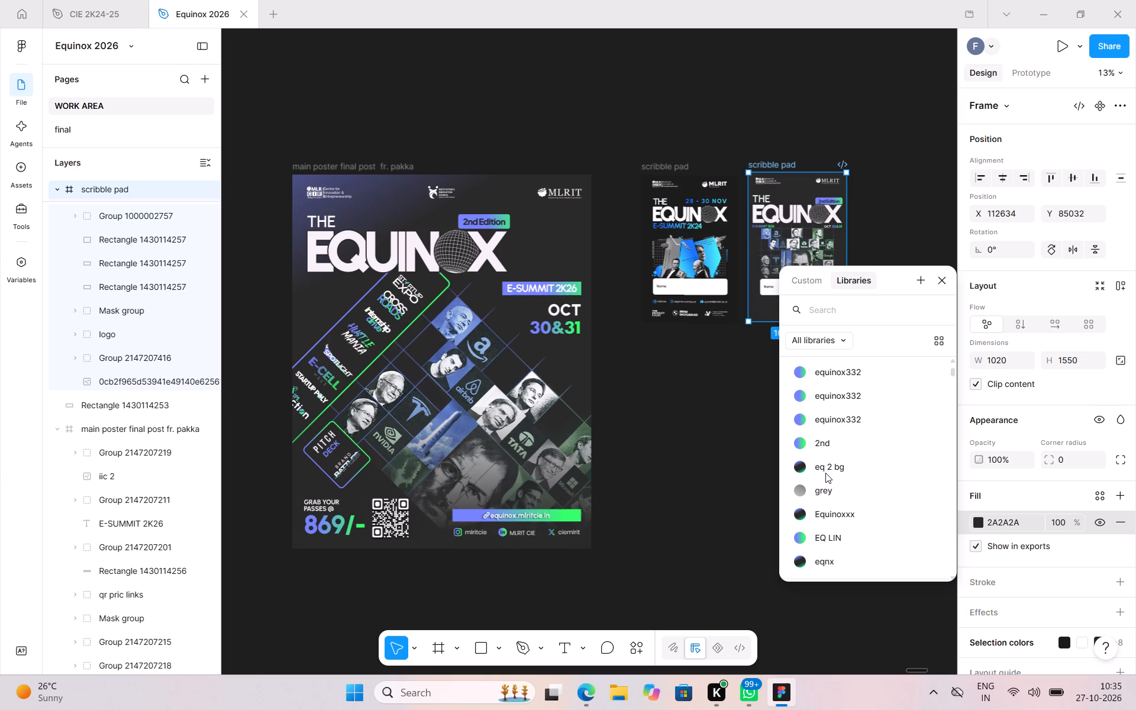
click(819, 465)
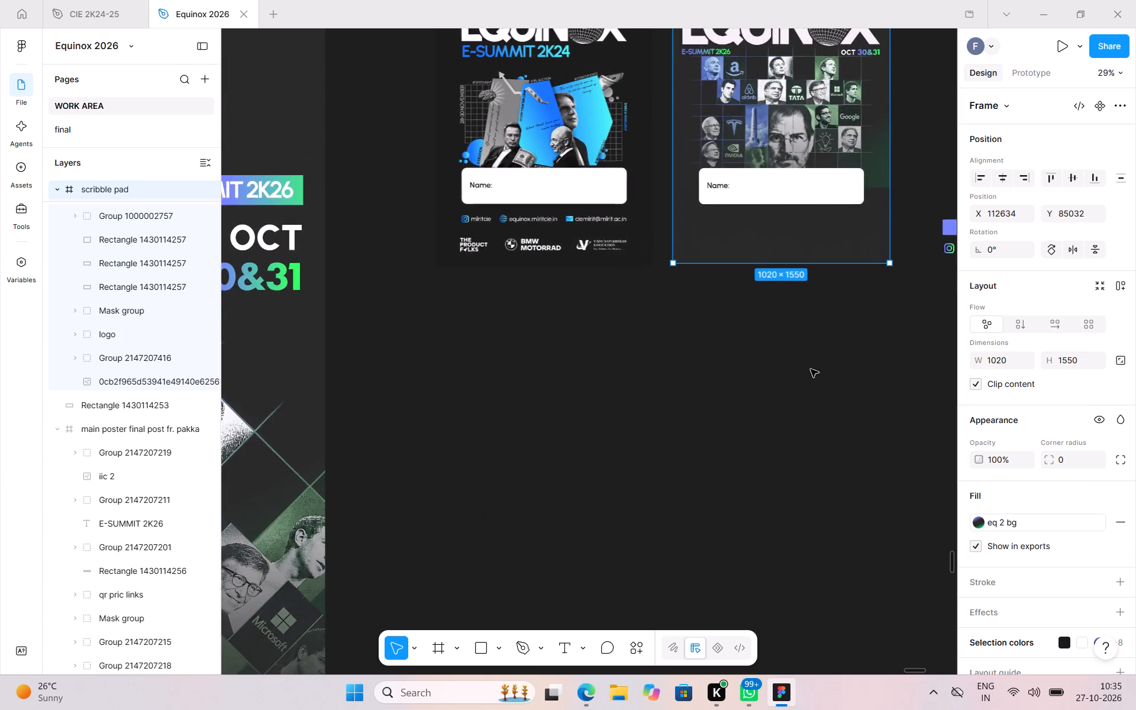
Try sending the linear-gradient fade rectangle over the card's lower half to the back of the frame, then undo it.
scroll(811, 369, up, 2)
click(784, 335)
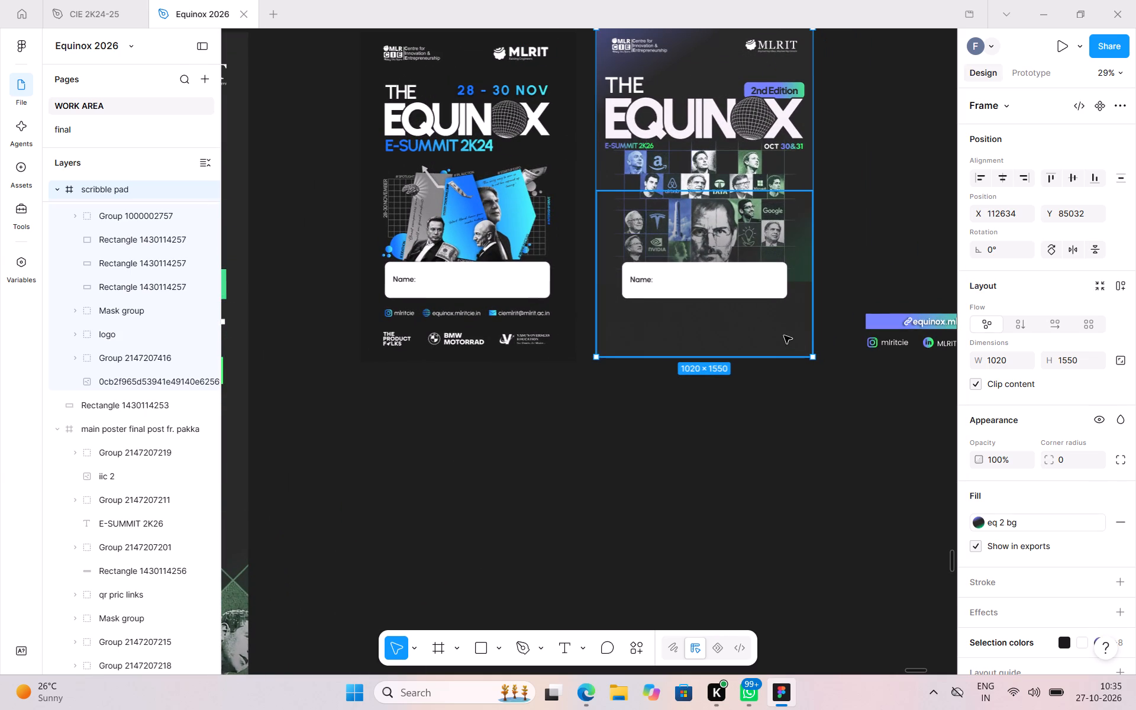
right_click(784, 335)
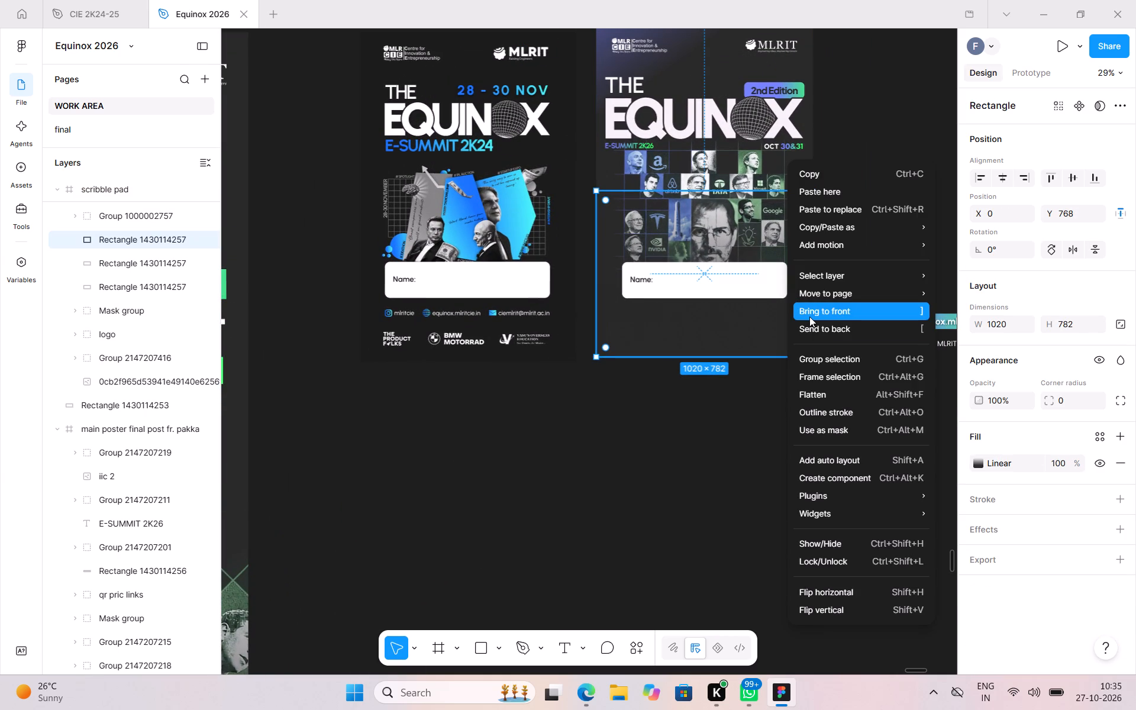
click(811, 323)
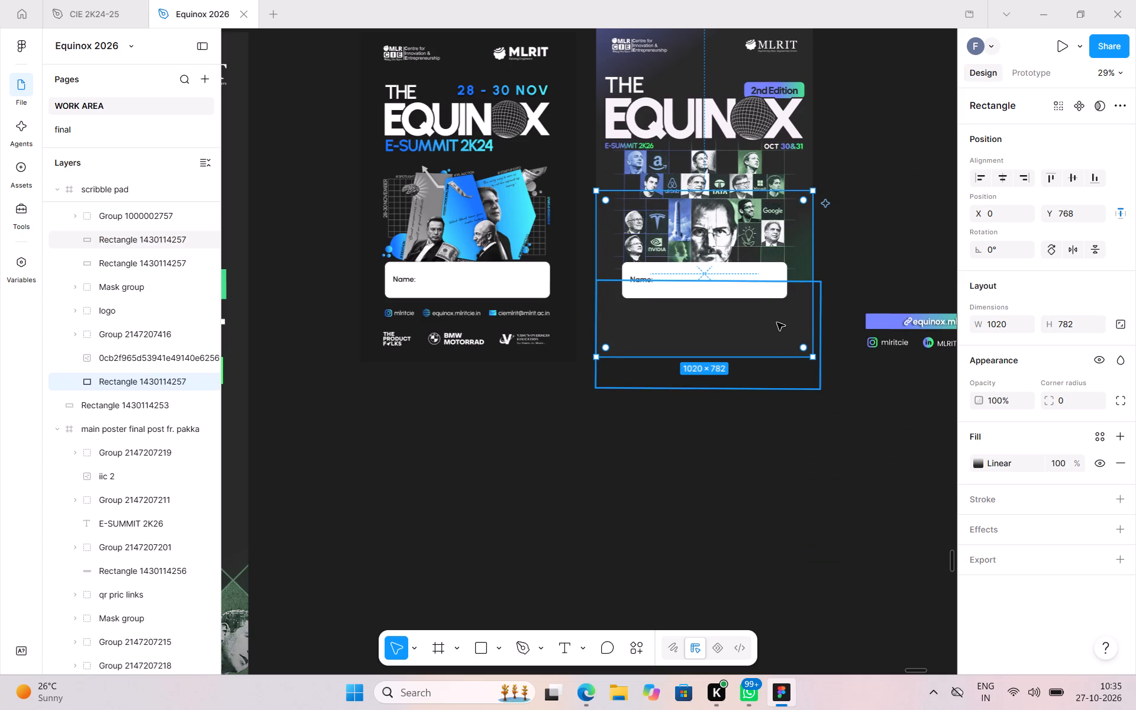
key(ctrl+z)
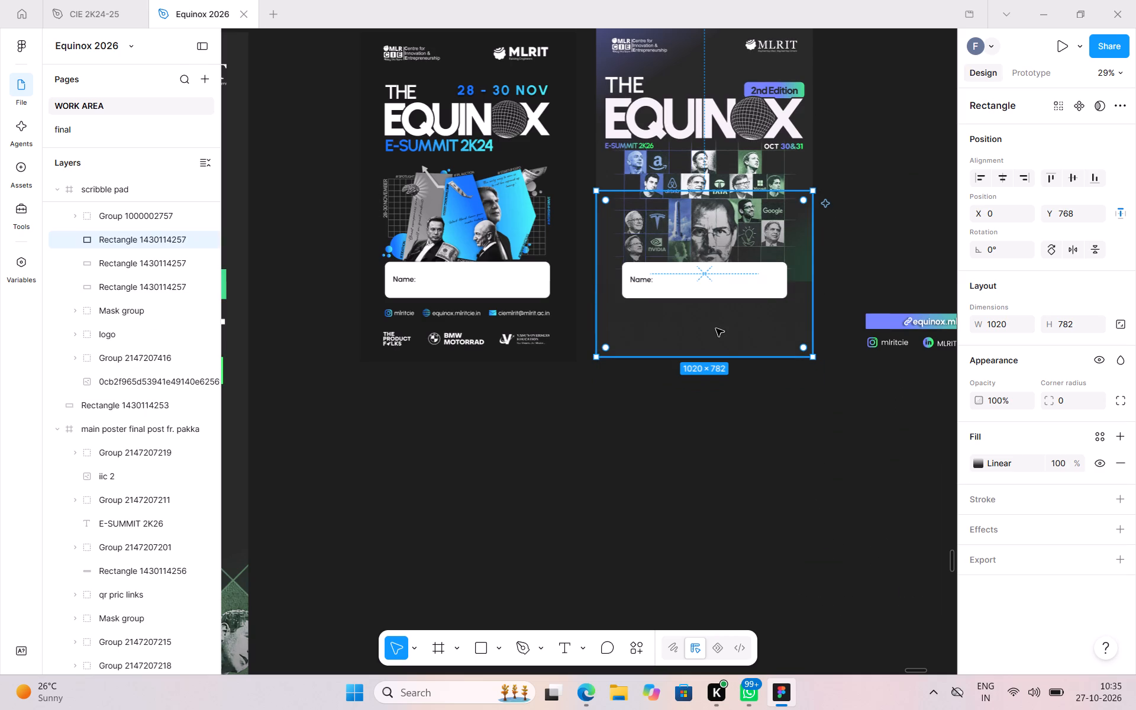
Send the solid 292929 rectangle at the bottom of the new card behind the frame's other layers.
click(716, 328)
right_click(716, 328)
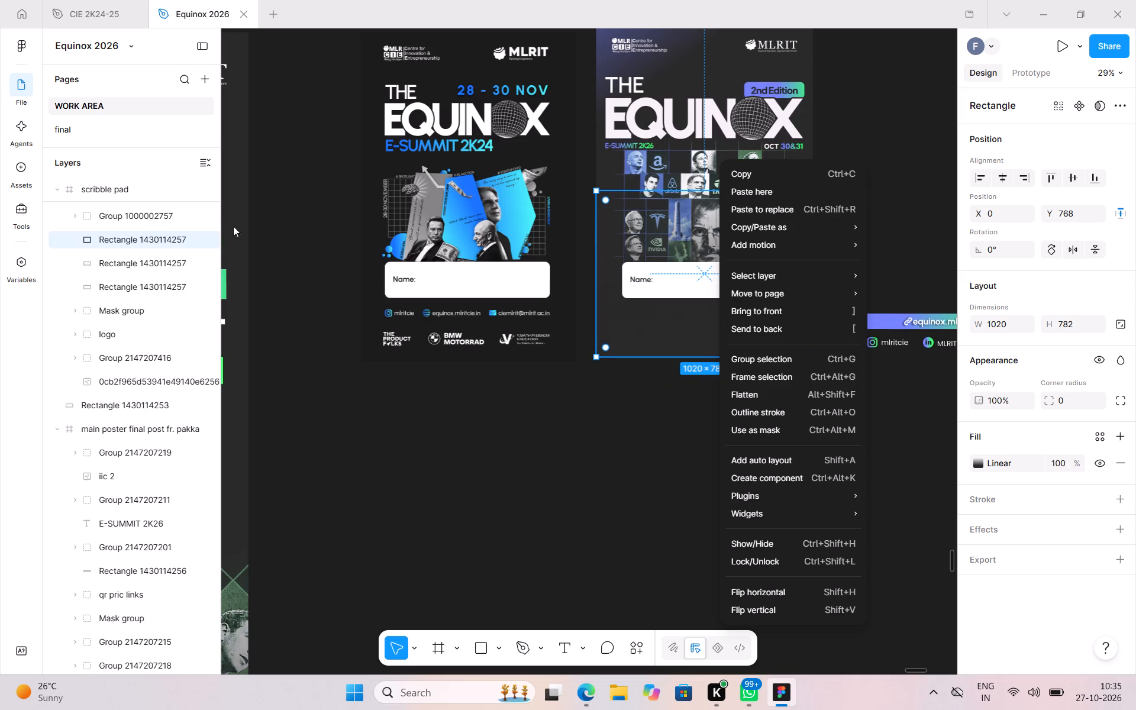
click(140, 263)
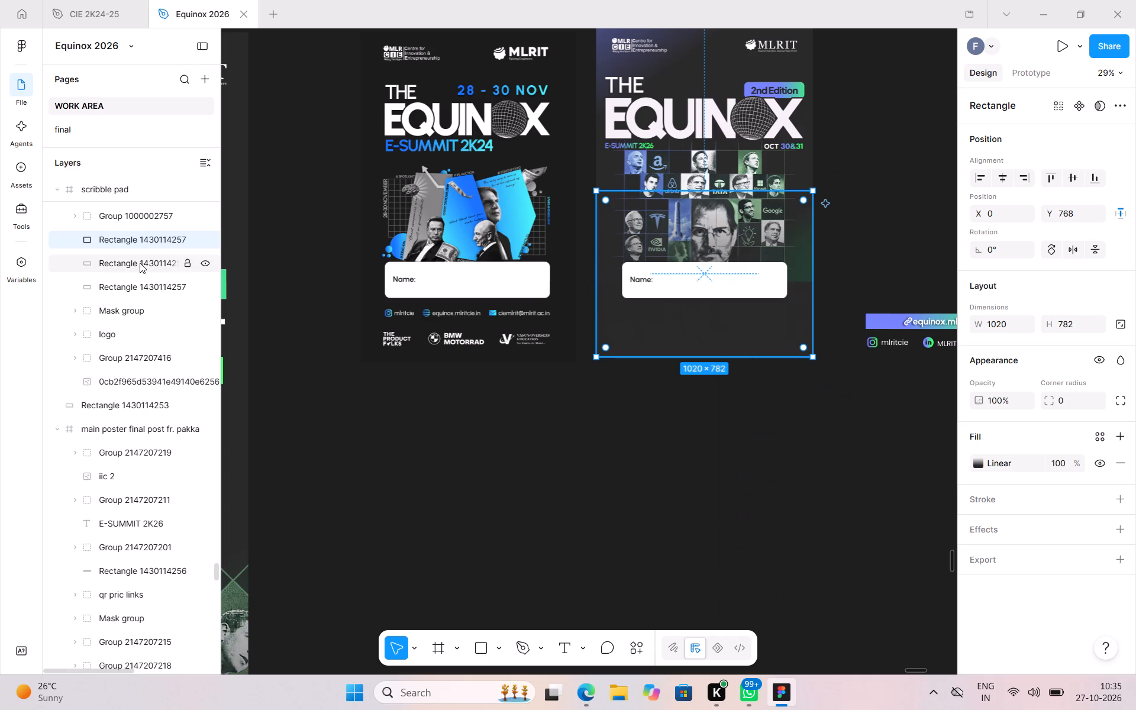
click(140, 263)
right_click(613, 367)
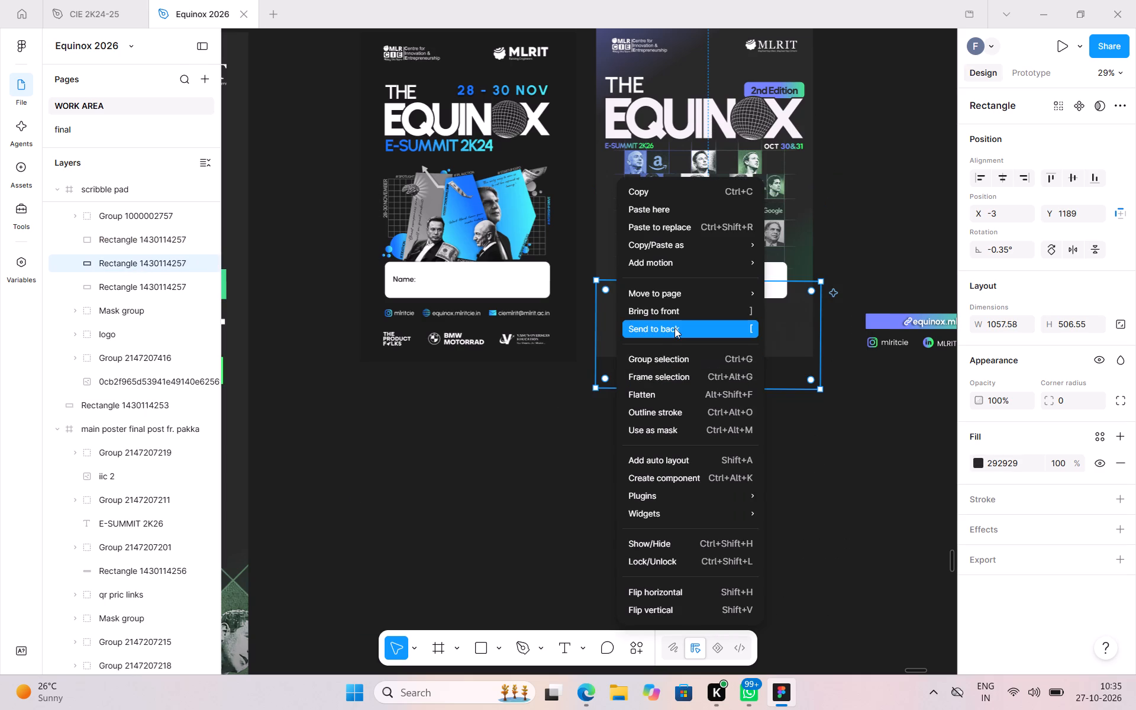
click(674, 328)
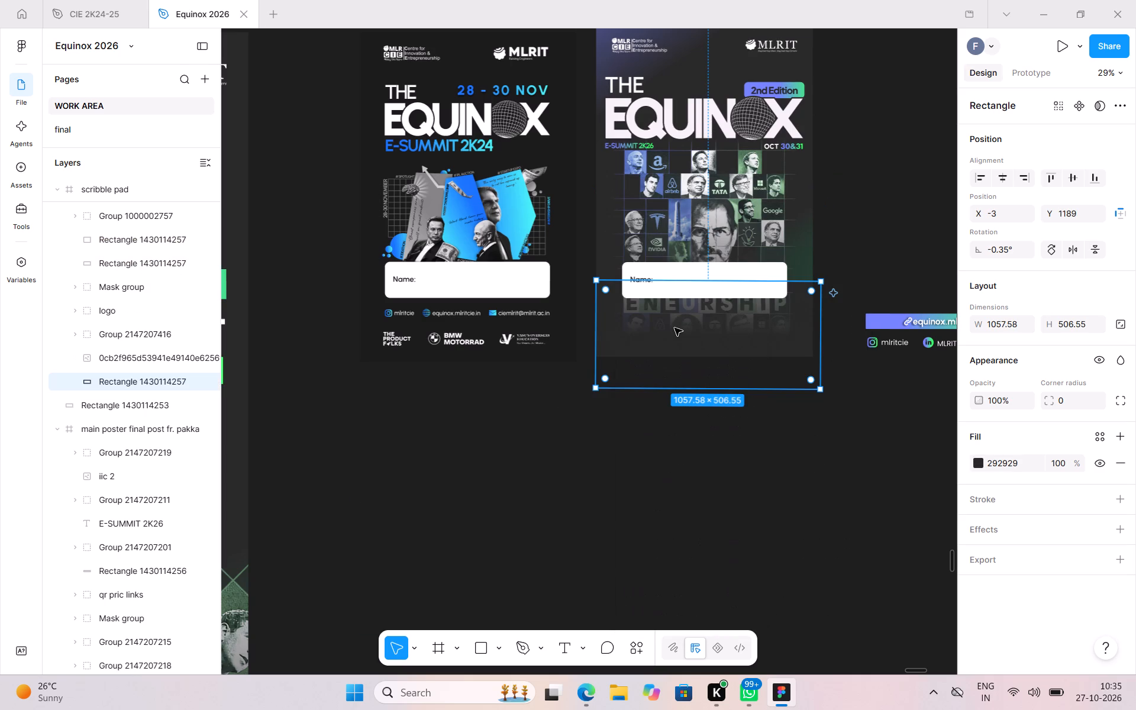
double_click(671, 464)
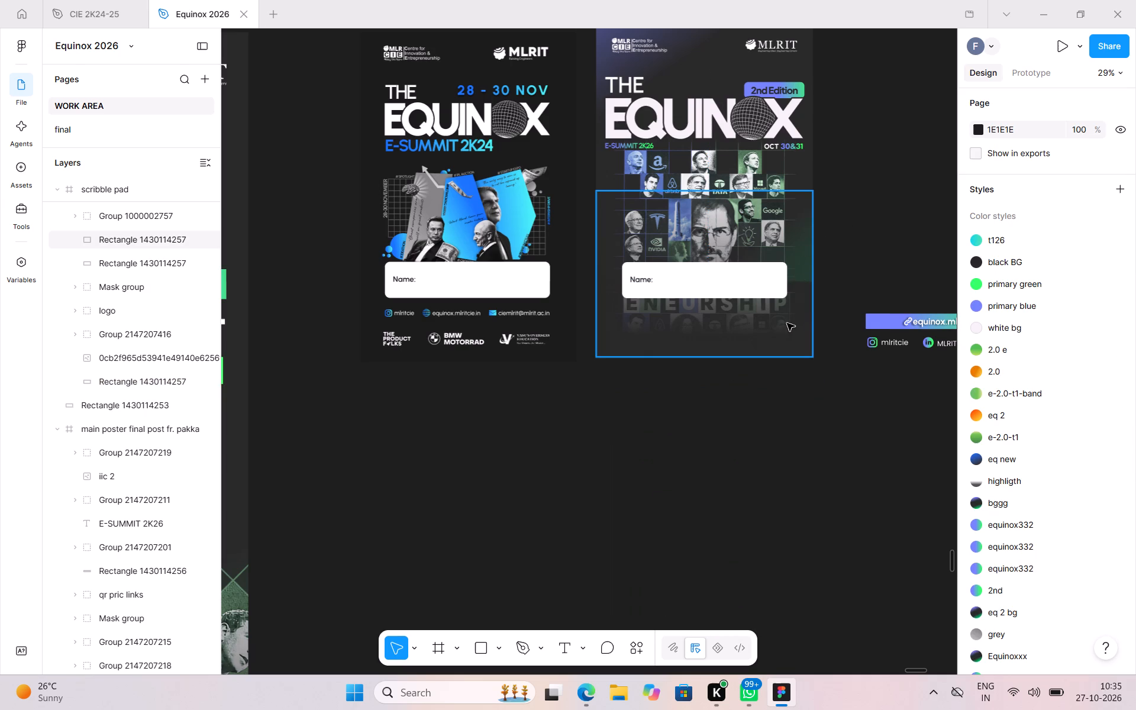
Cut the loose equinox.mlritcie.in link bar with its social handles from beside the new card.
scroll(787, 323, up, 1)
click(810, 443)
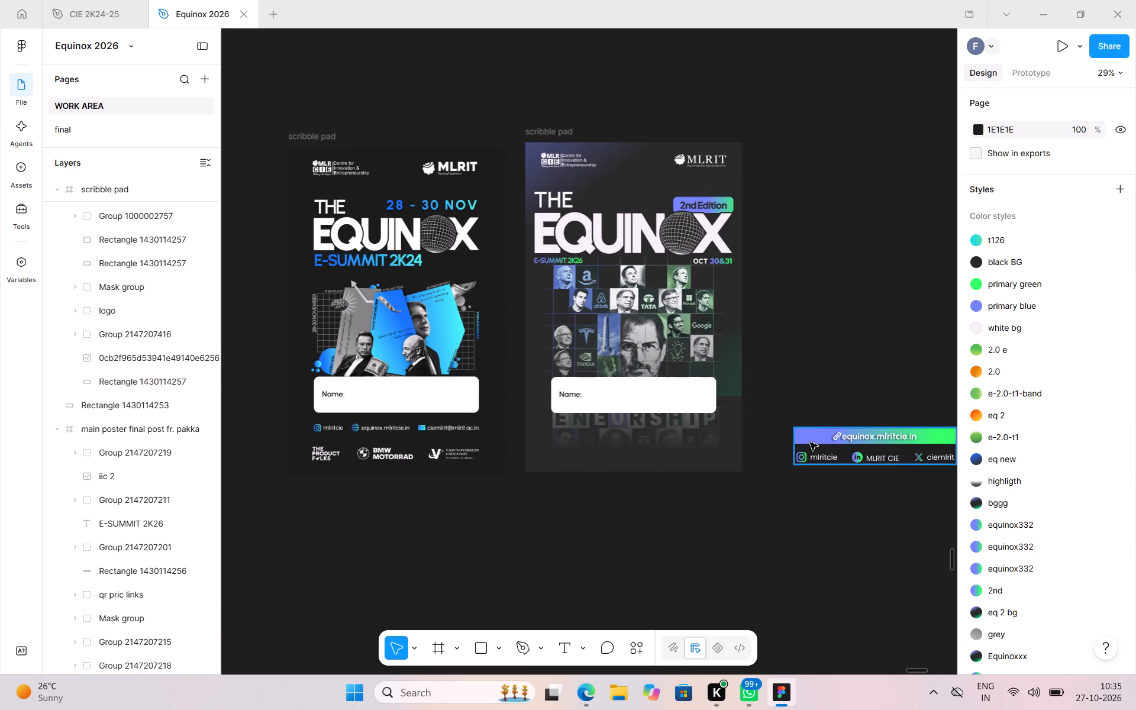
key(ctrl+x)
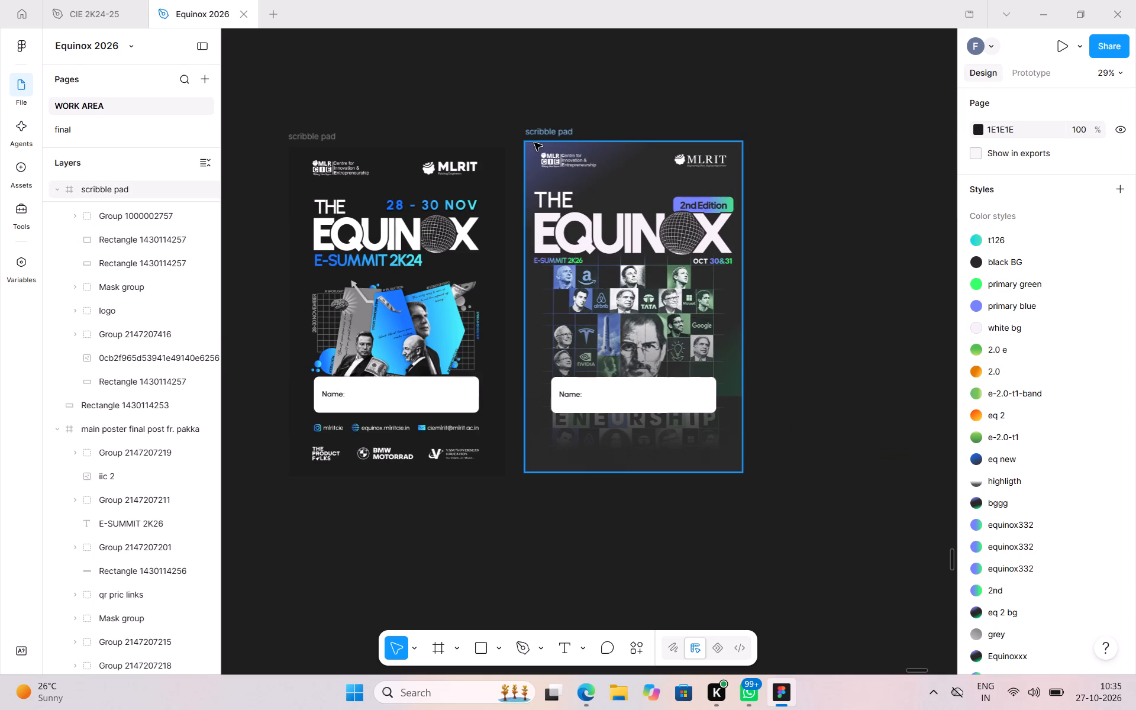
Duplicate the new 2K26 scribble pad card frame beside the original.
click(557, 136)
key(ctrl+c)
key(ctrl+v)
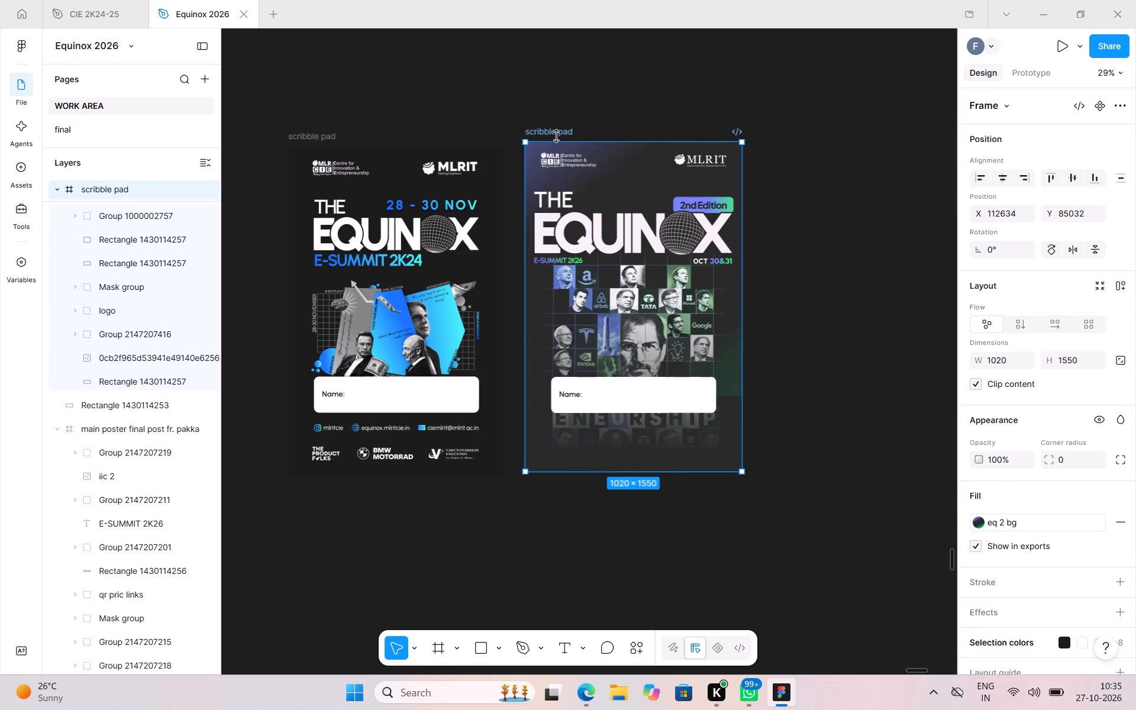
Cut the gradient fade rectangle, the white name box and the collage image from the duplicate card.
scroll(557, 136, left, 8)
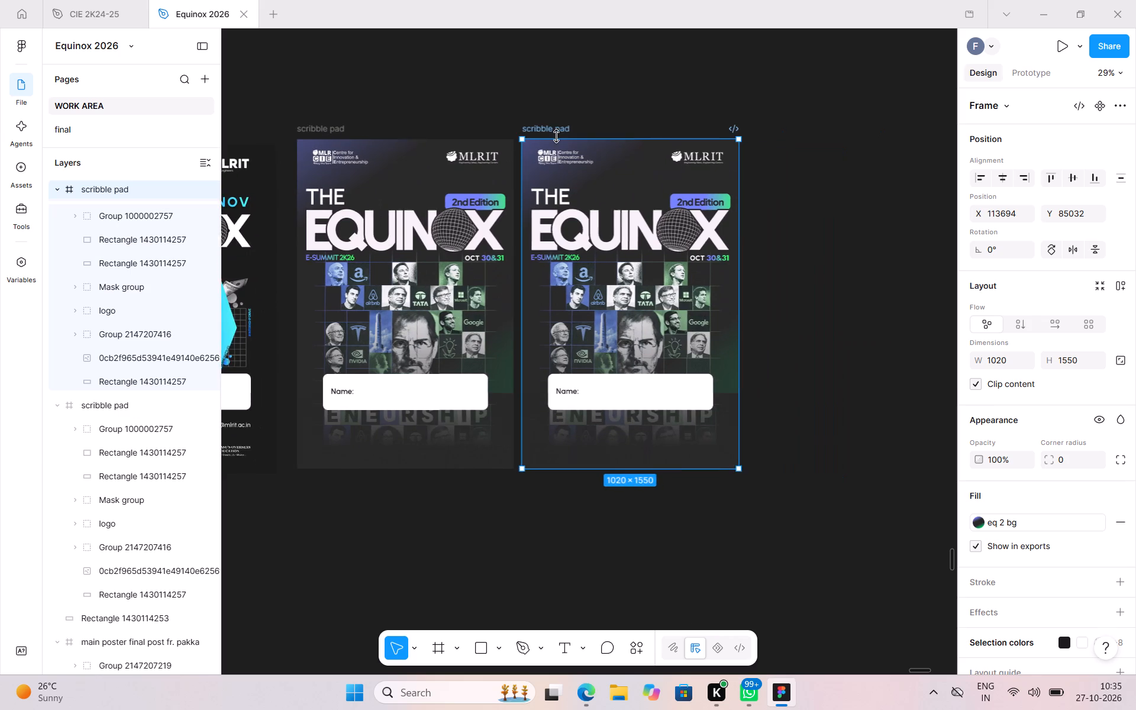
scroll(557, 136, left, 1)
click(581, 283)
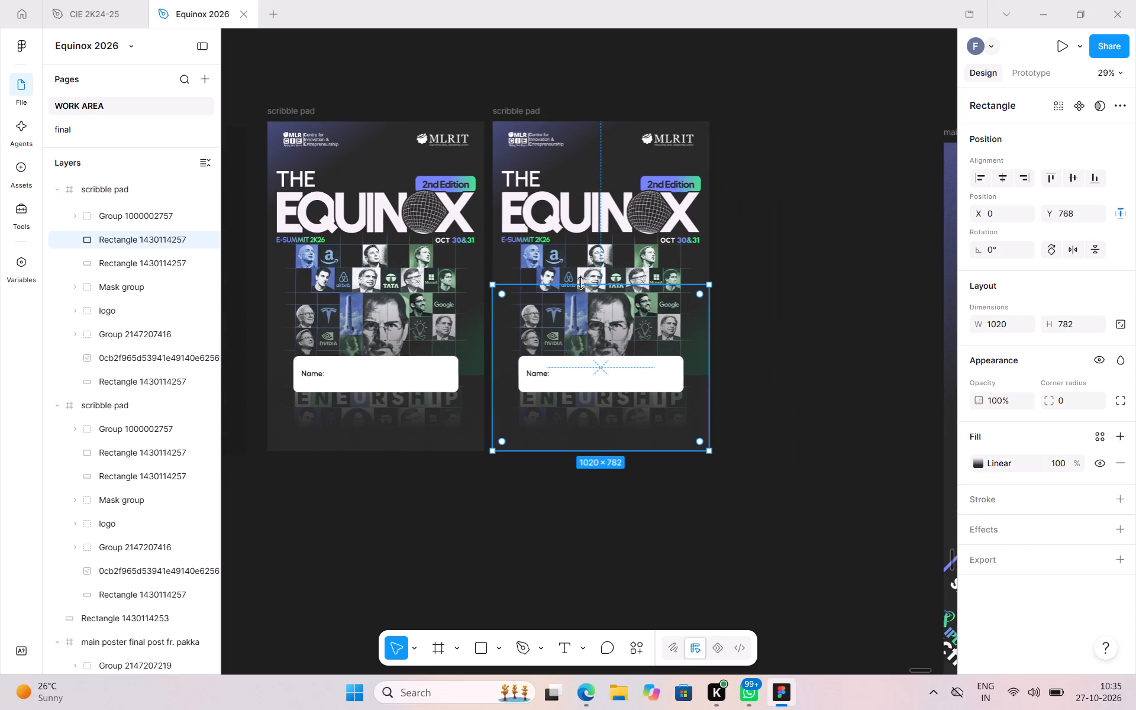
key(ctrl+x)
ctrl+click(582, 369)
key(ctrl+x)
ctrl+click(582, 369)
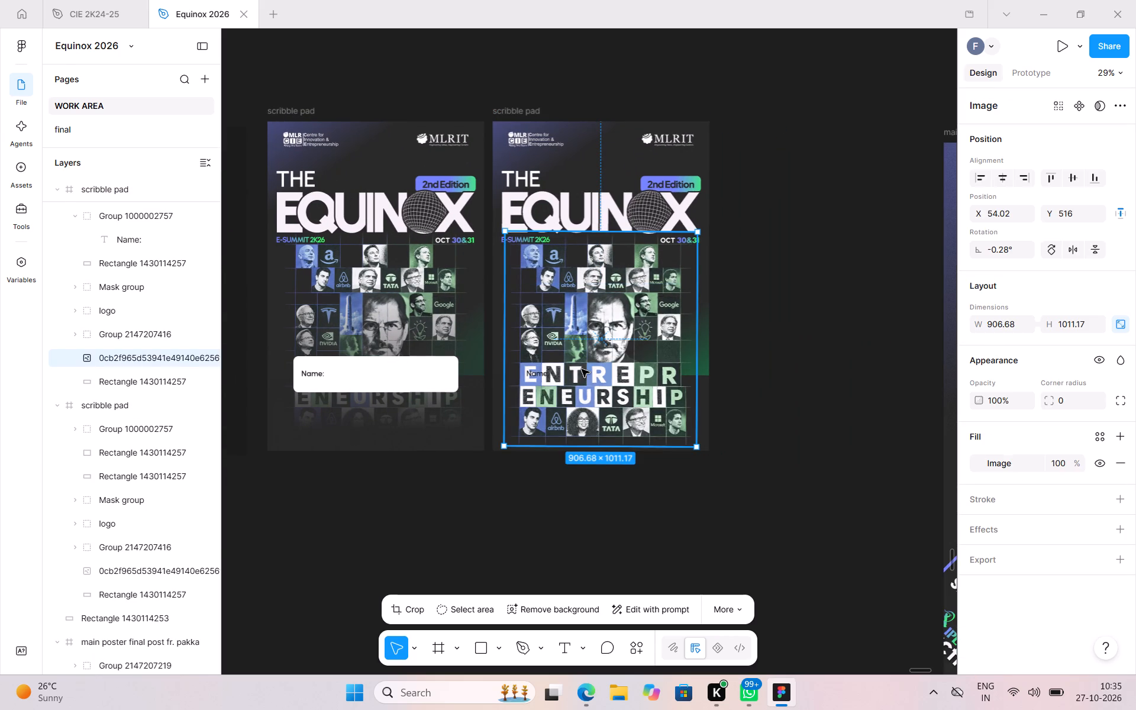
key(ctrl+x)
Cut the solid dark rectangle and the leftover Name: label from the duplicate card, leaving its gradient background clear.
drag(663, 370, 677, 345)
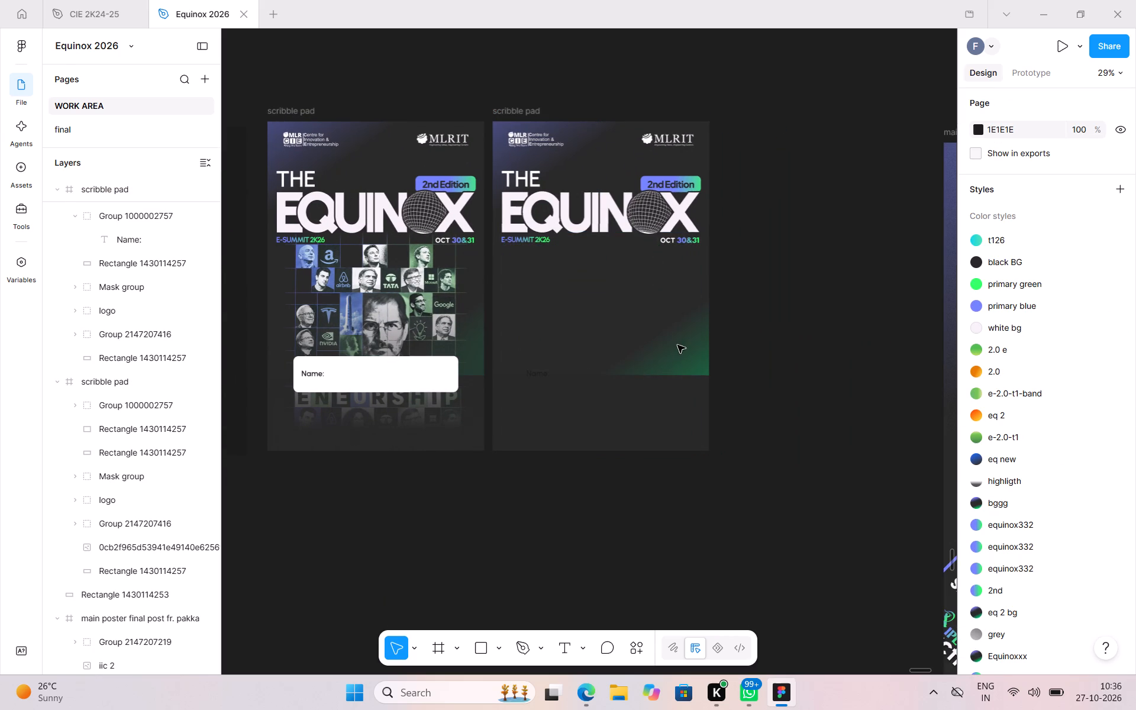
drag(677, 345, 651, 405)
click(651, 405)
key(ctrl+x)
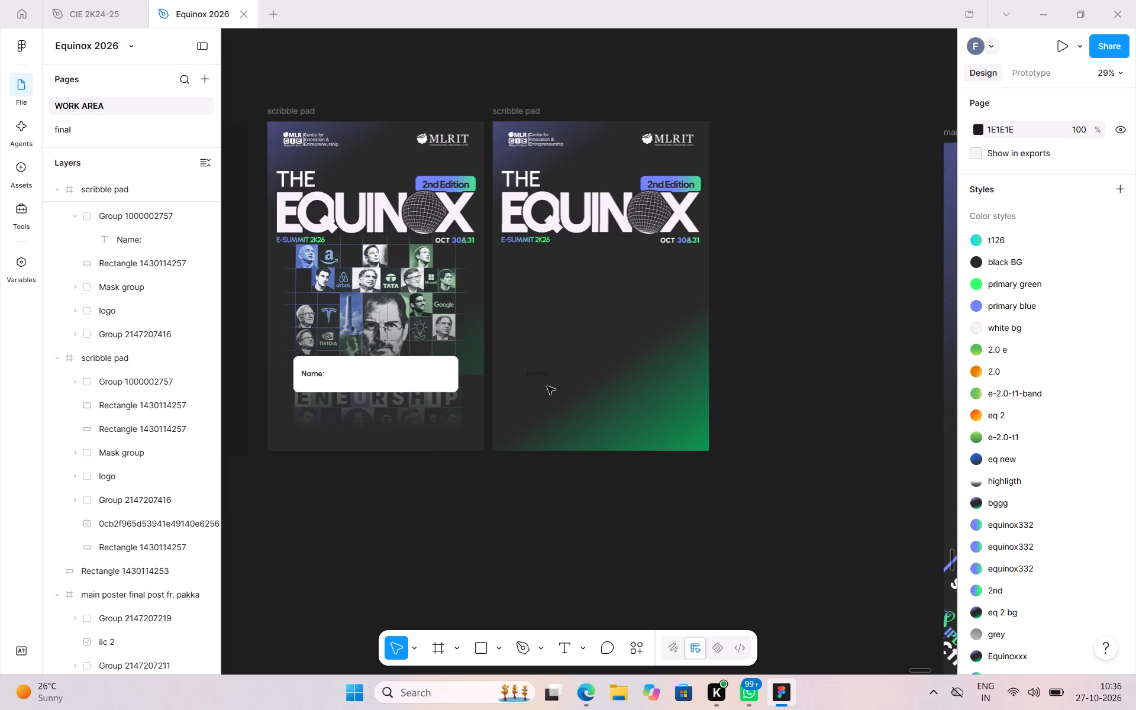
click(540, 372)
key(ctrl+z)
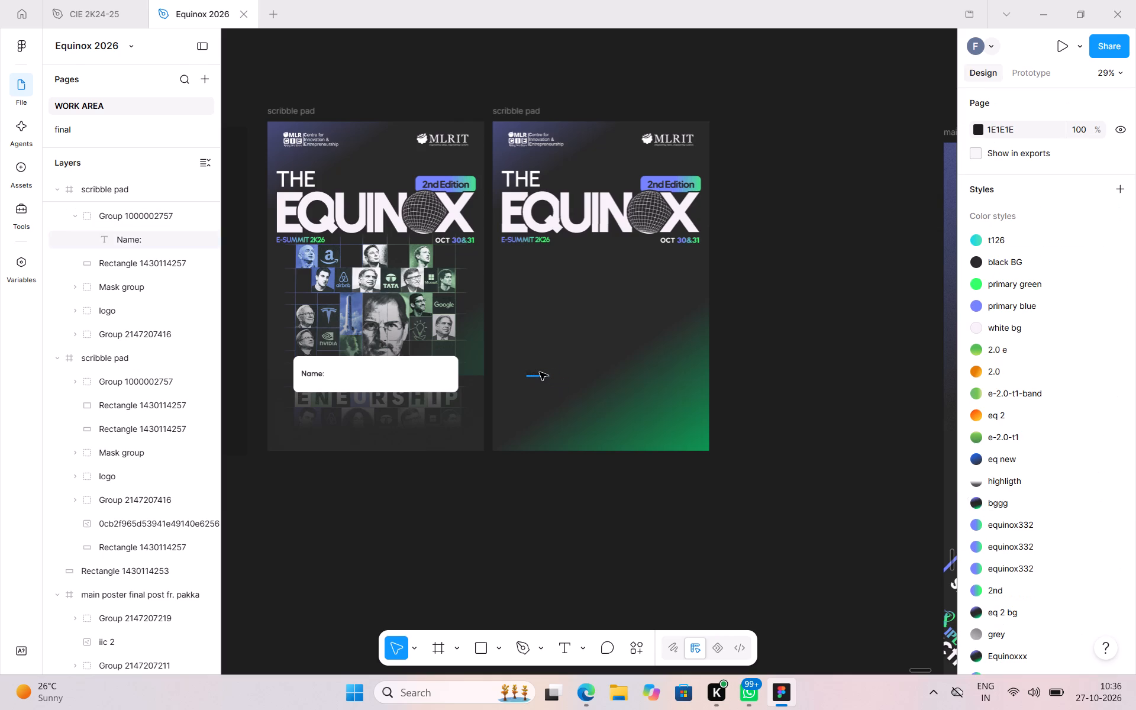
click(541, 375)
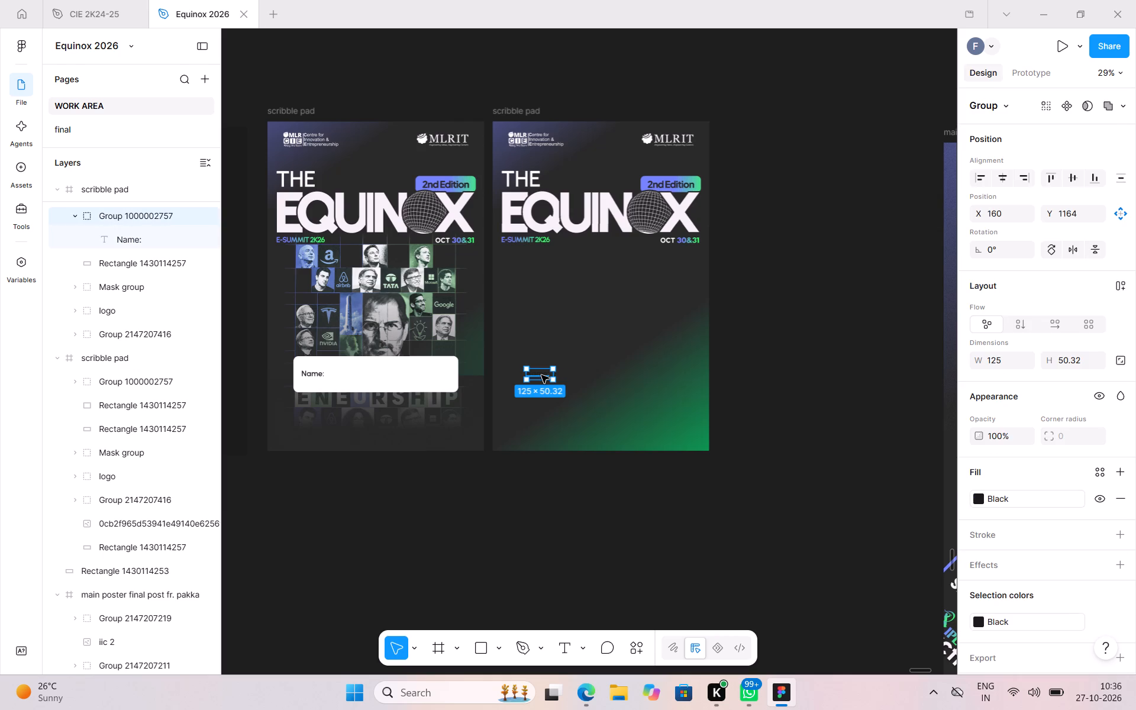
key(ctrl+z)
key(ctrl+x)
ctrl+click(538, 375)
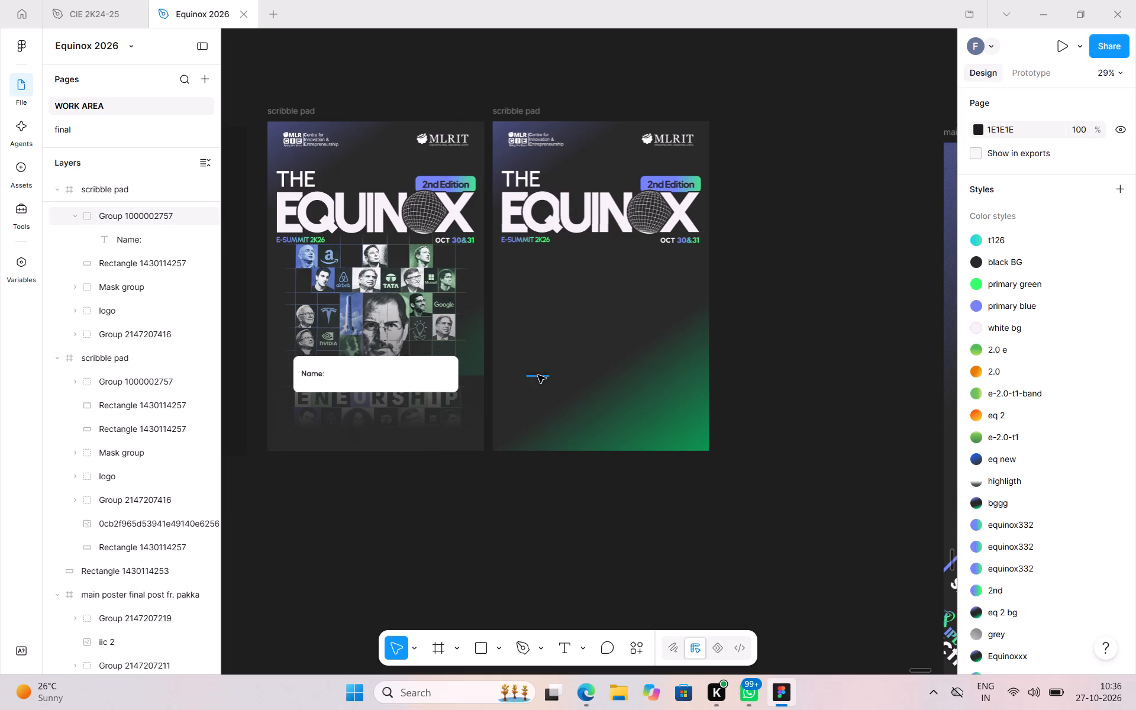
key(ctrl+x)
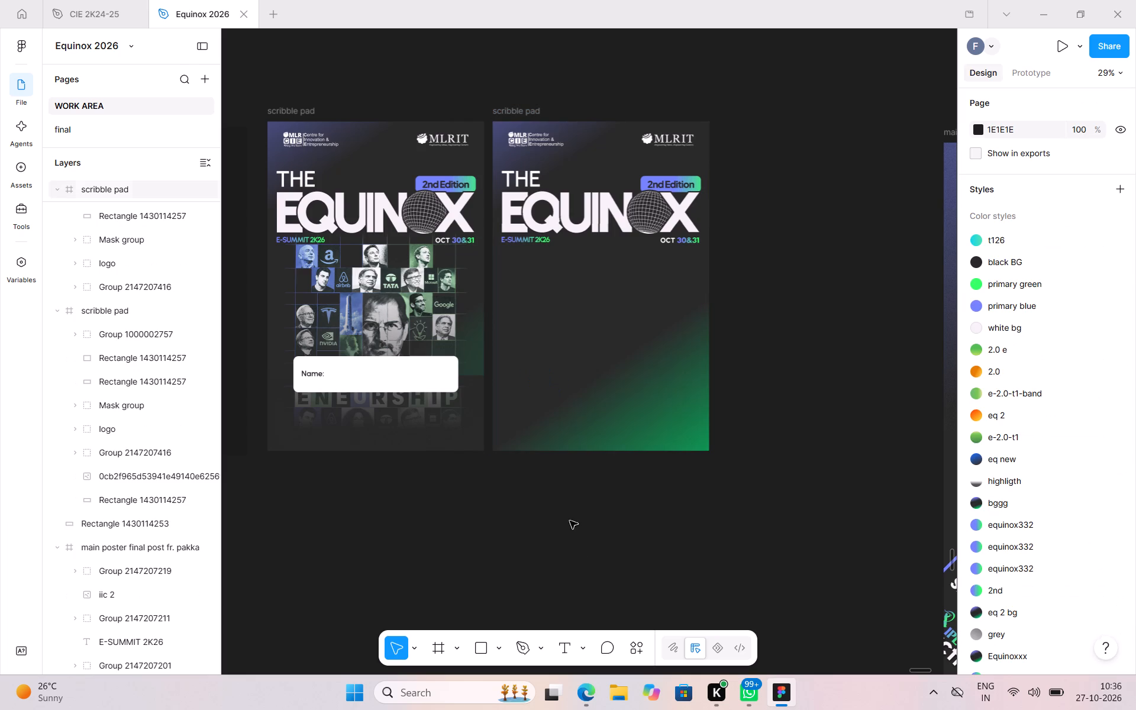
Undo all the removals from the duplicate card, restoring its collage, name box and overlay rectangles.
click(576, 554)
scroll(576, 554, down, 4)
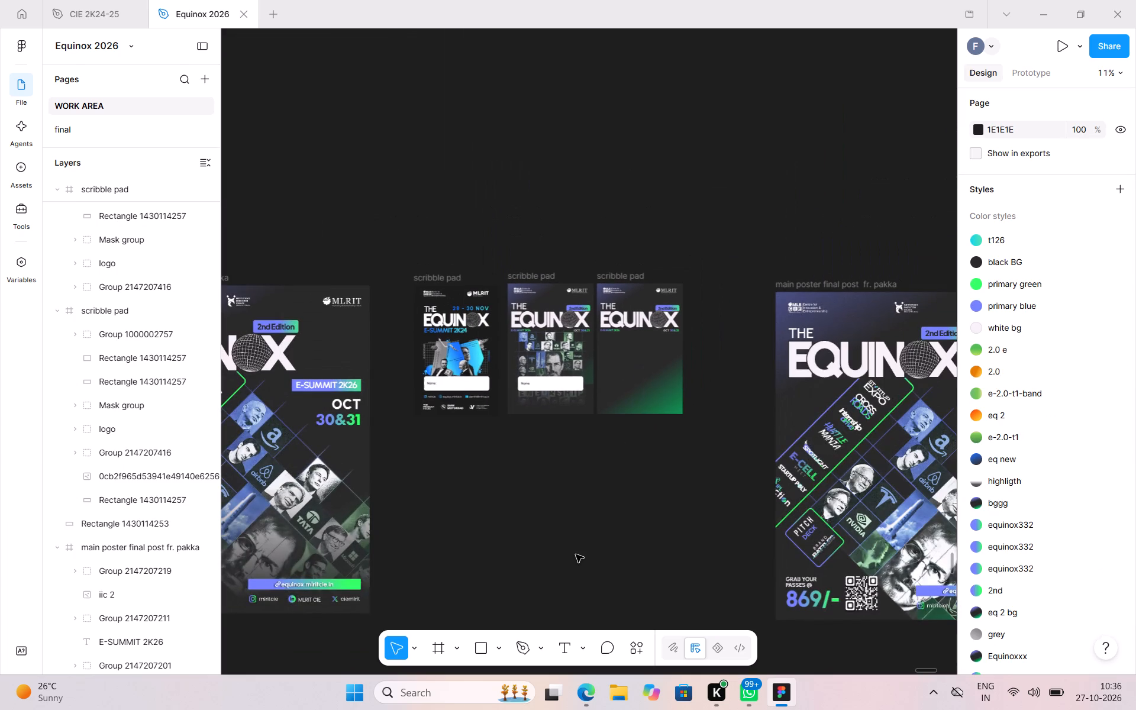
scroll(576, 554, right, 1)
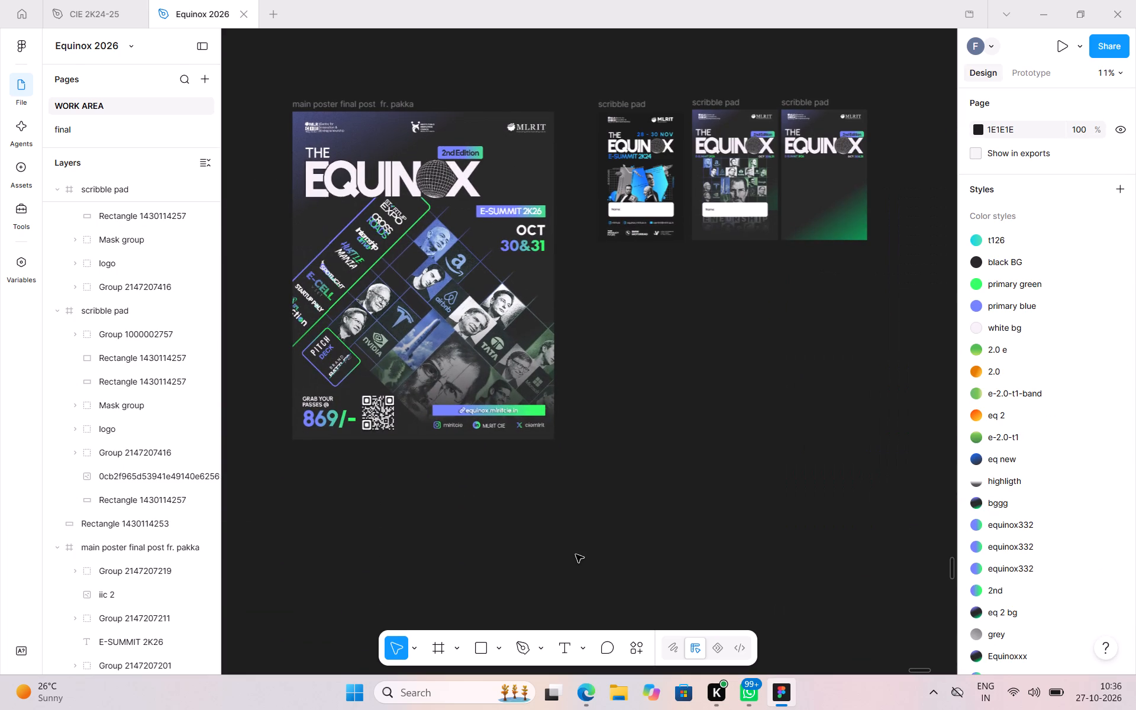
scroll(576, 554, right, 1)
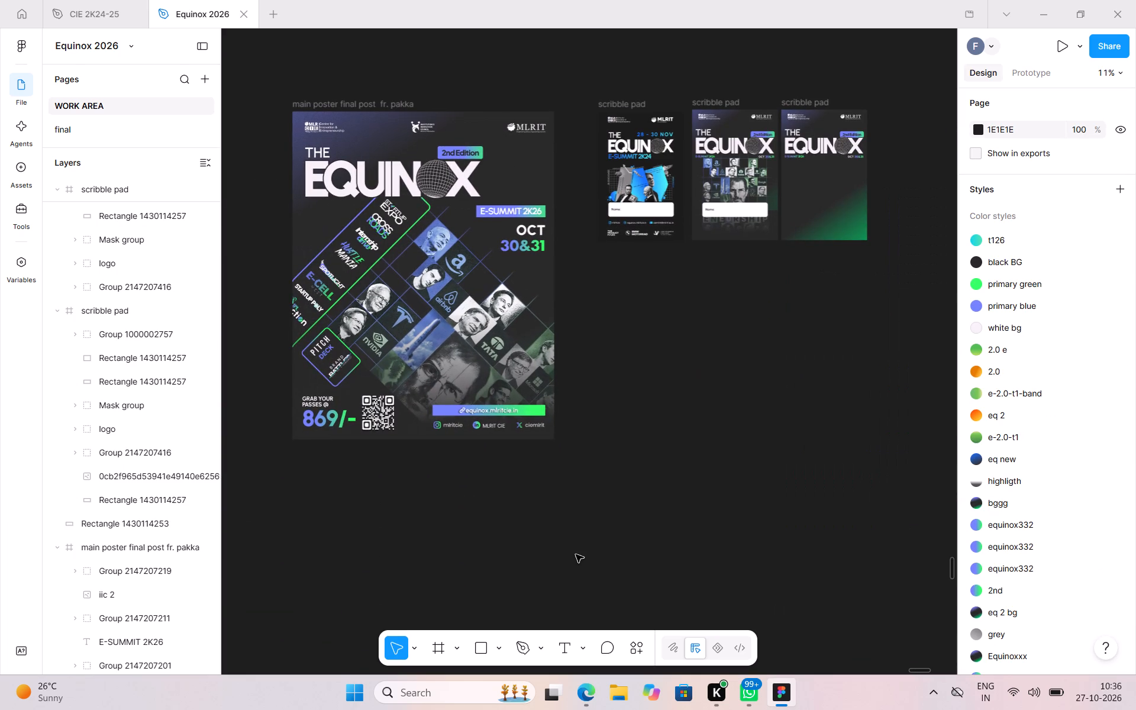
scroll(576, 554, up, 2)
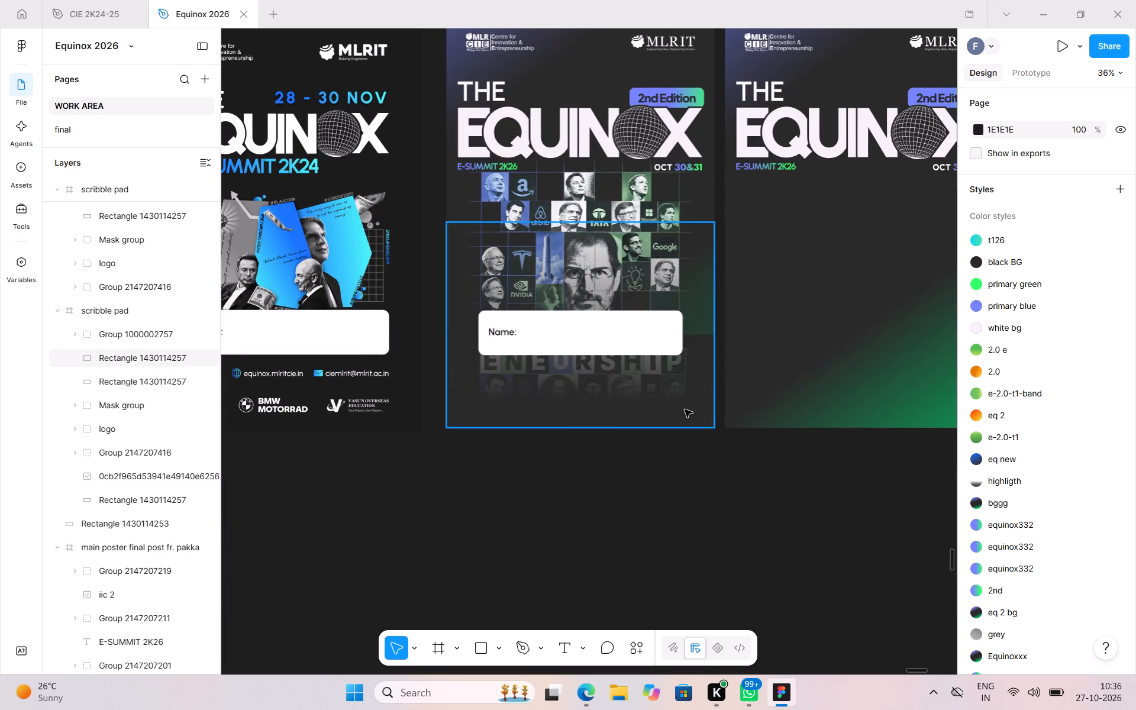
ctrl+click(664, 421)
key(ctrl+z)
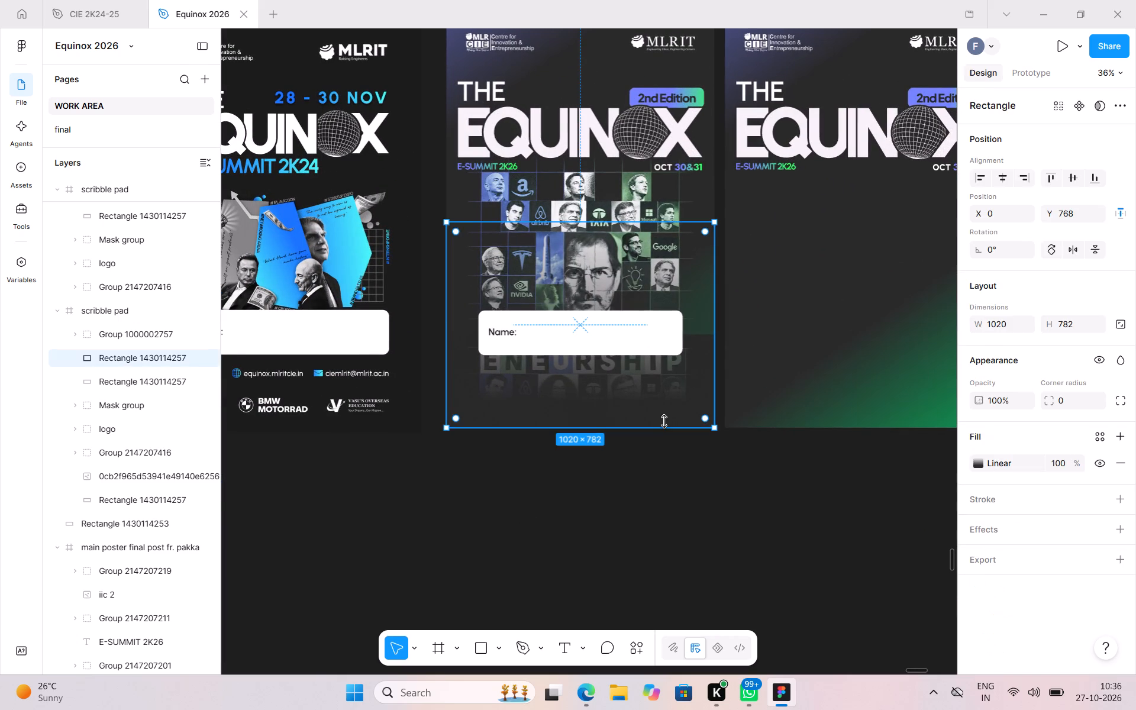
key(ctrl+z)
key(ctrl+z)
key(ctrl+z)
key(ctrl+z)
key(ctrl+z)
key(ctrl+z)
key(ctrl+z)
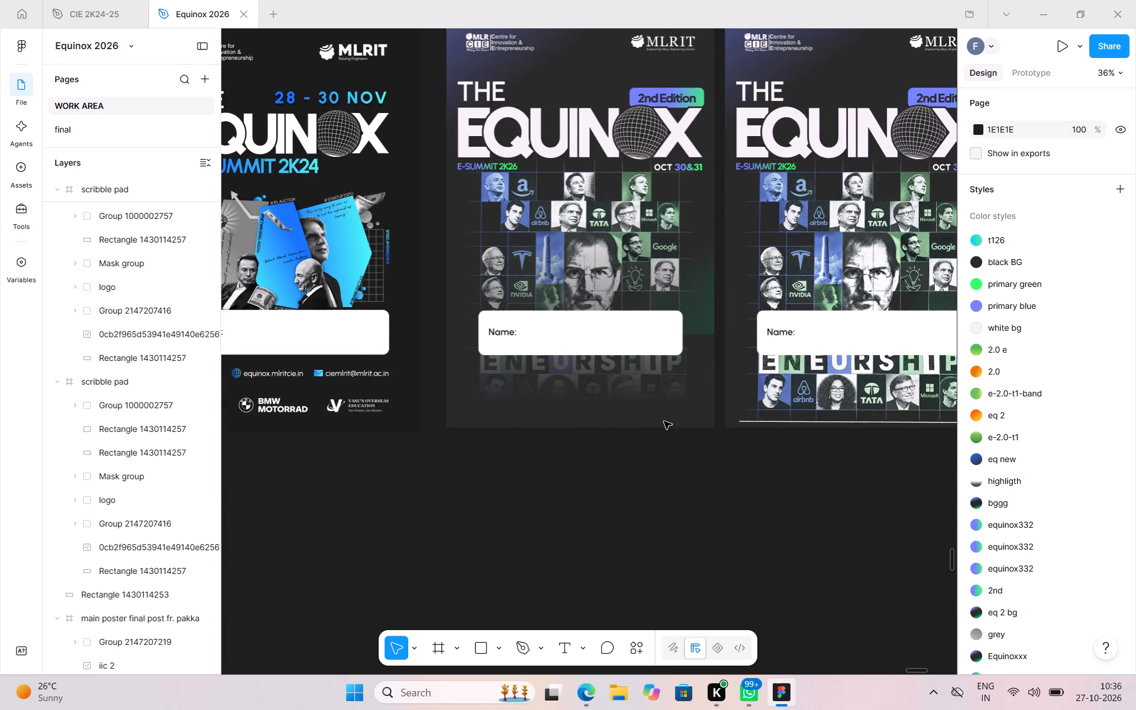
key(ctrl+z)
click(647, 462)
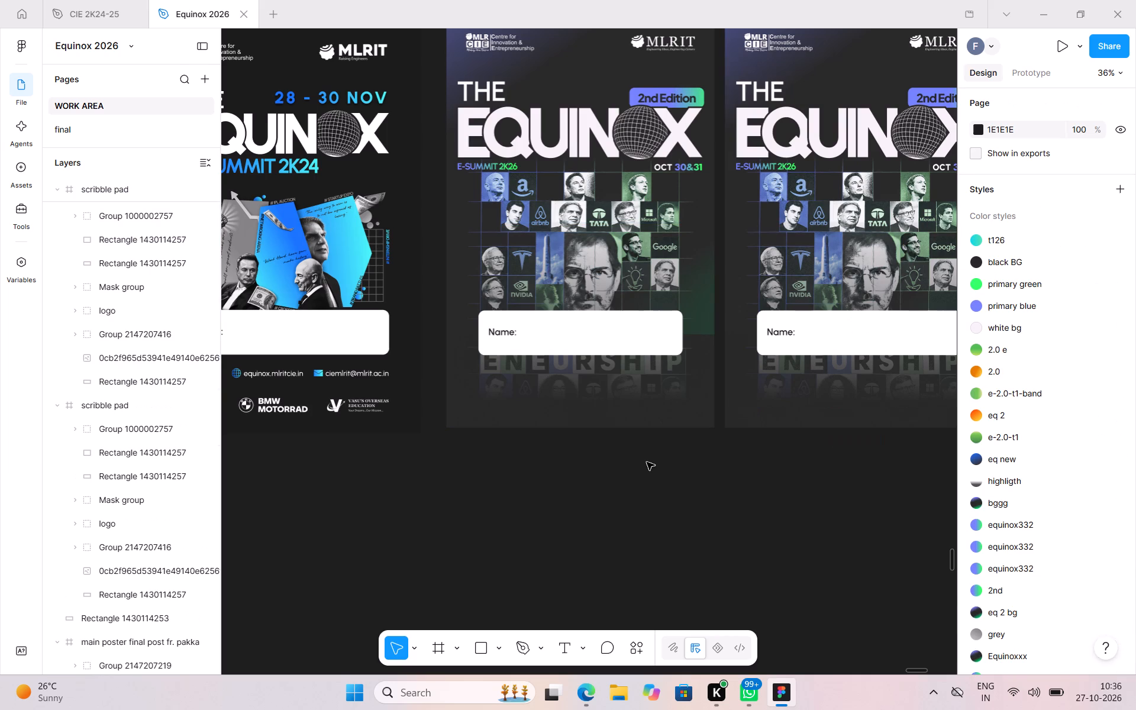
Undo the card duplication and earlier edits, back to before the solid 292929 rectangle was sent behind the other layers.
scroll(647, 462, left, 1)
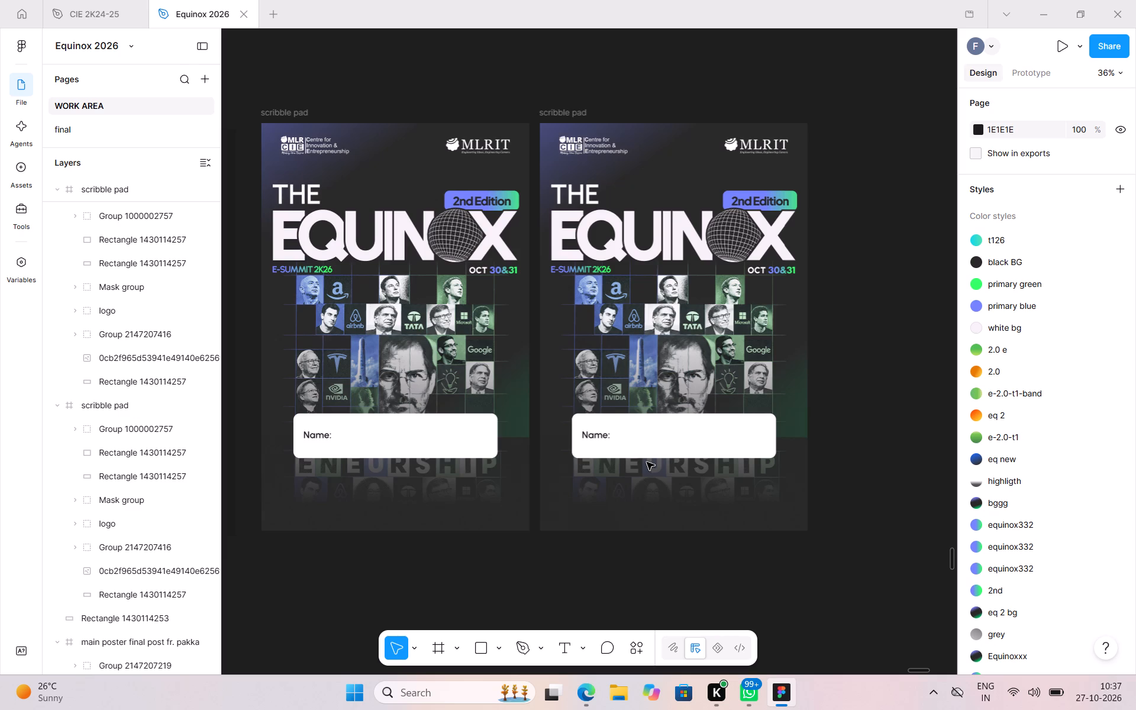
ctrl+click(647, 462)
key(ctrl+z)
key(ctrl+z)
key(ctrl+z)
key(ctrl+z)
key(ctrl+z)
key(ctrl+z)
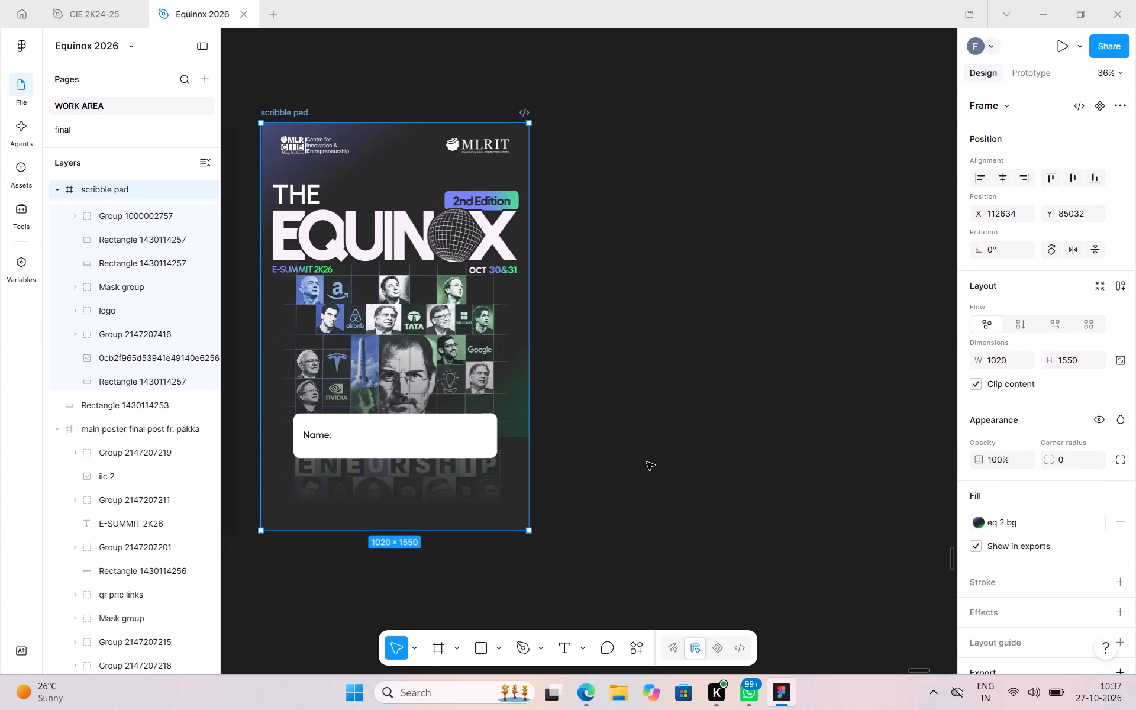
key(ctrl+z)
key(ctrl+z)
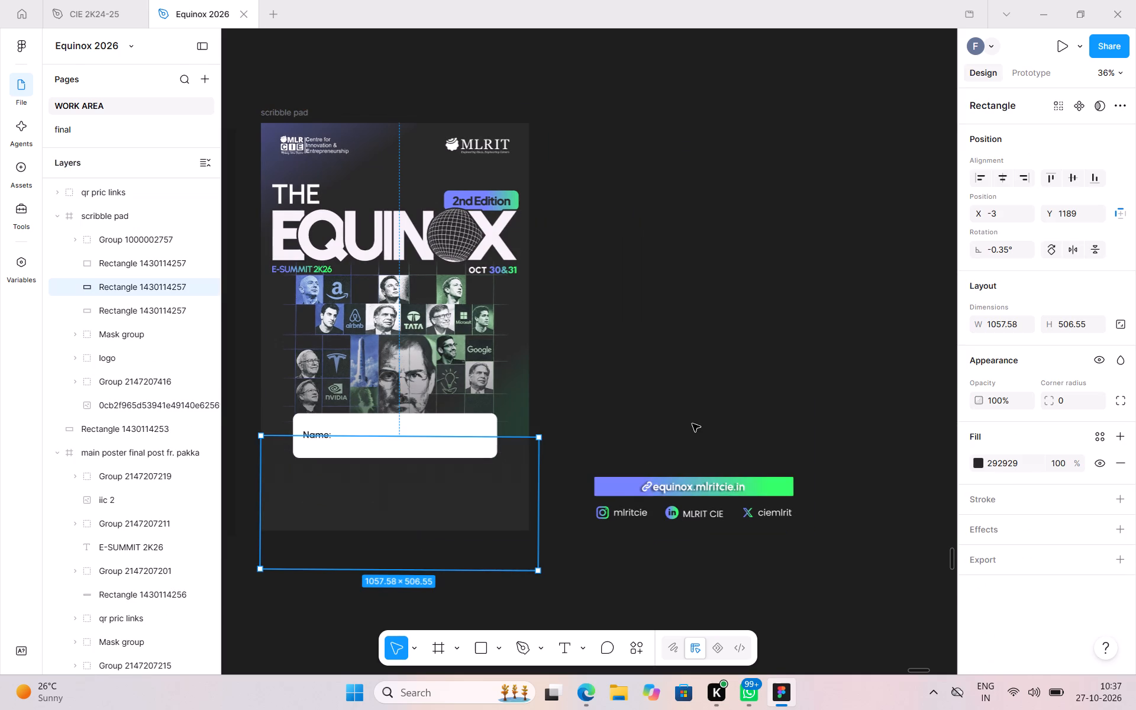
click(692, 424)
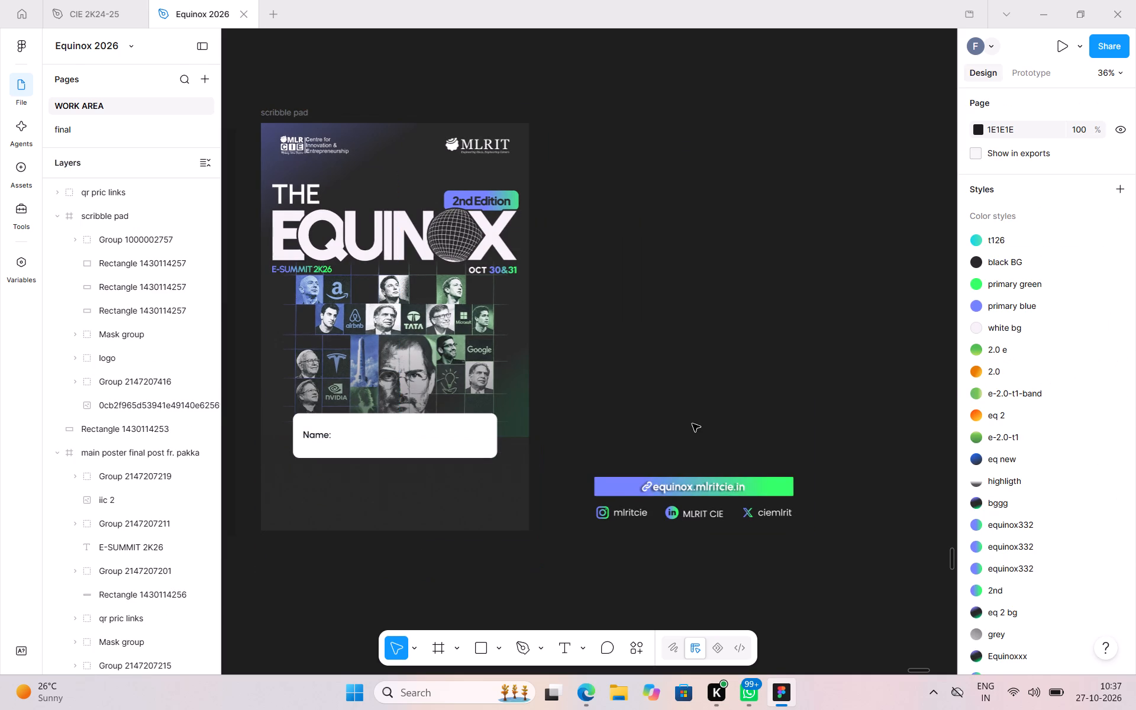
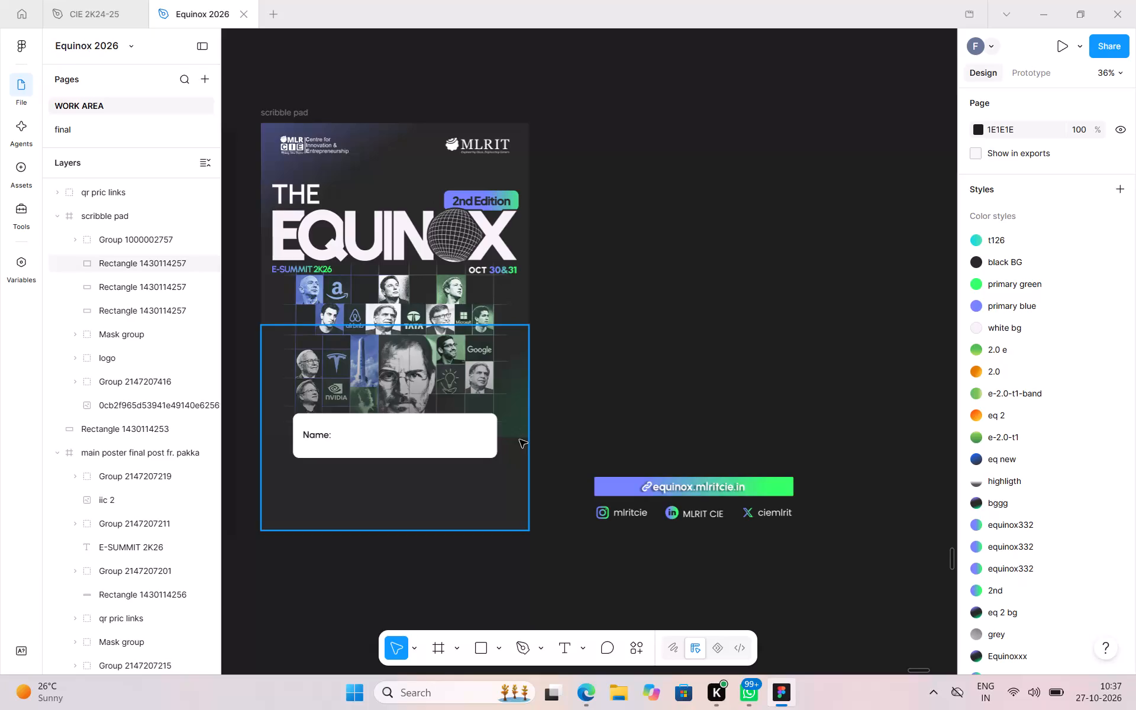
Crop the collage image's bottom edge up to the Name: box, making the image about 906.68 × 618.29.
click(430, 292)
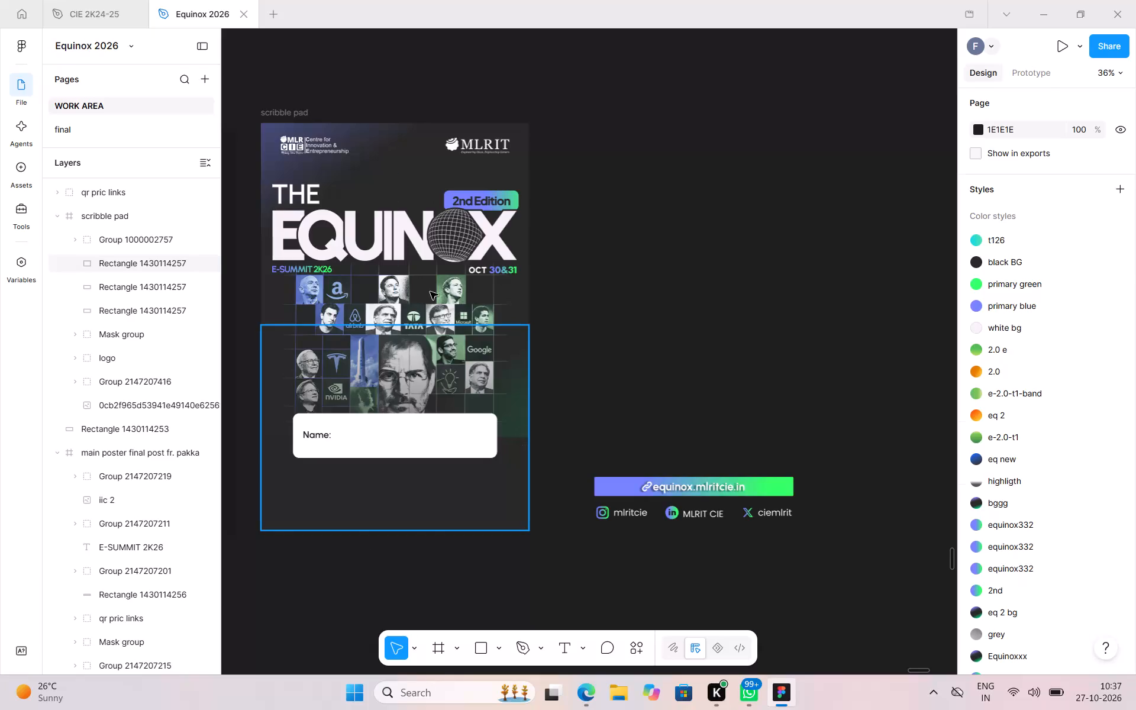
double_click(430, 292)
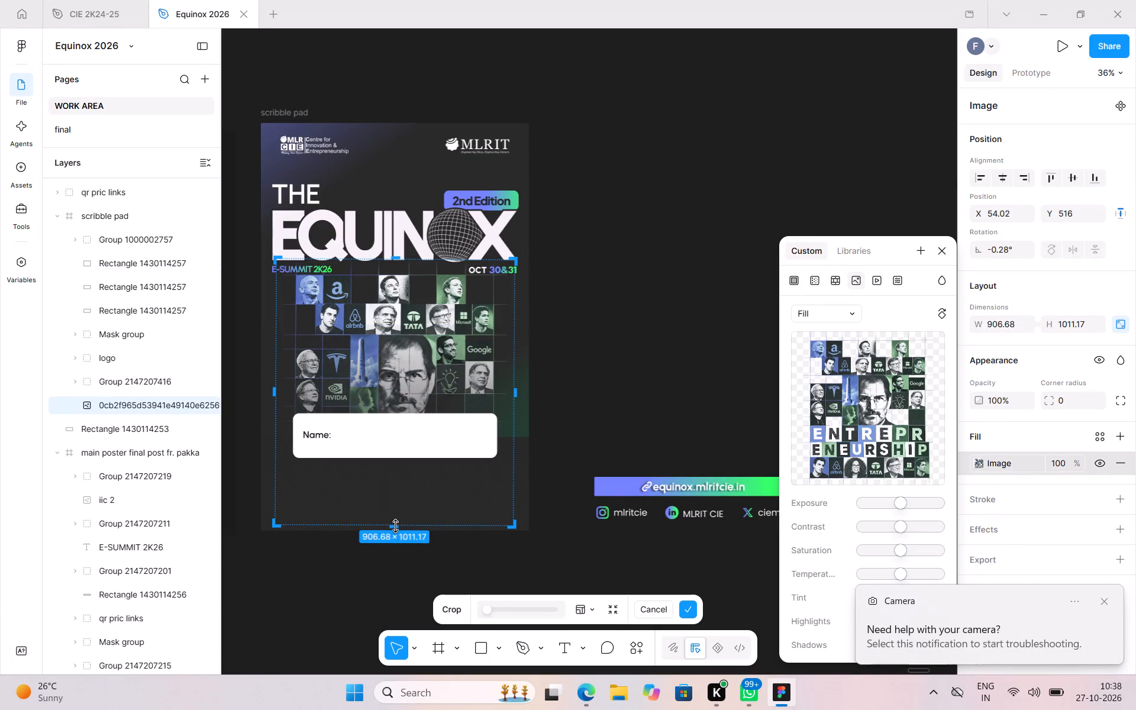
drag(395, 525, 399, 457)
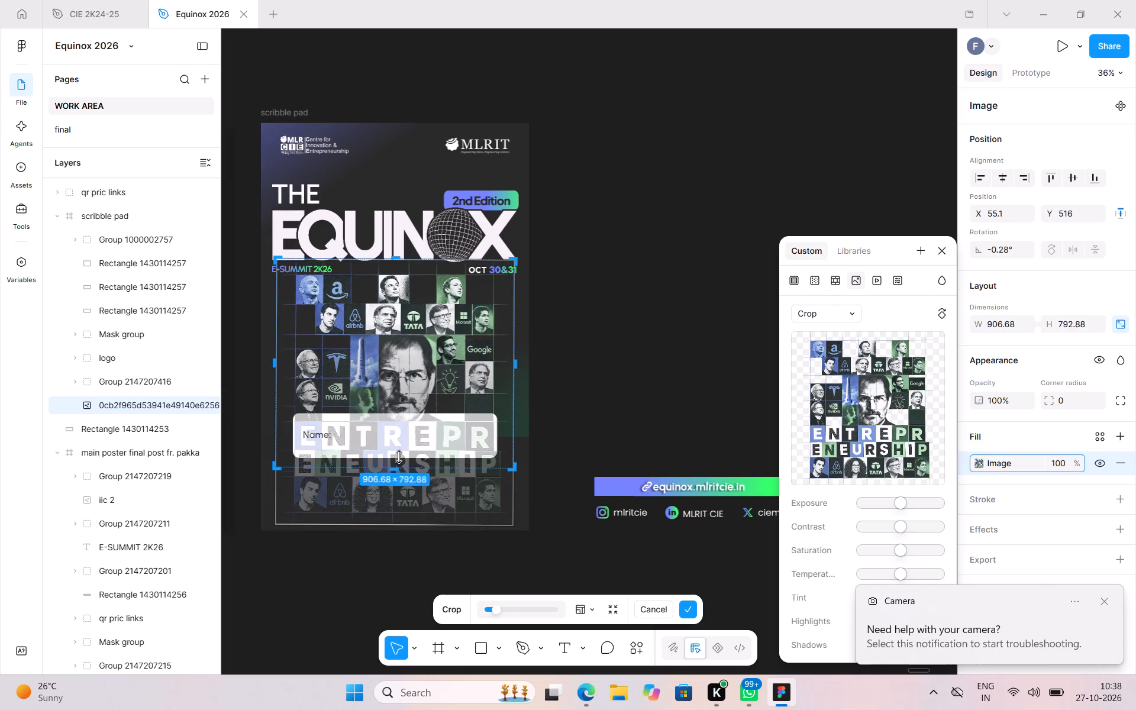
drag(399, 457, 408, 422)
click(375, 595)
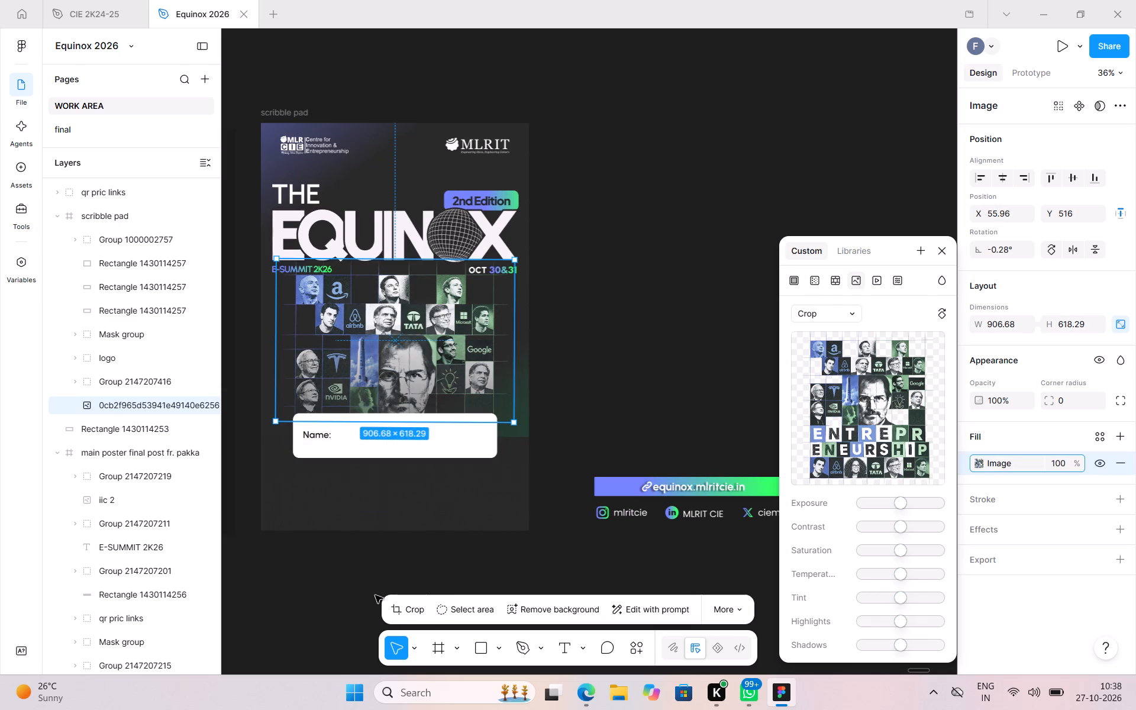
Cut the solid dark rectangle directly beneath the linear gradient fade rectangle on the 2K26 card.
double_click(325, 520)
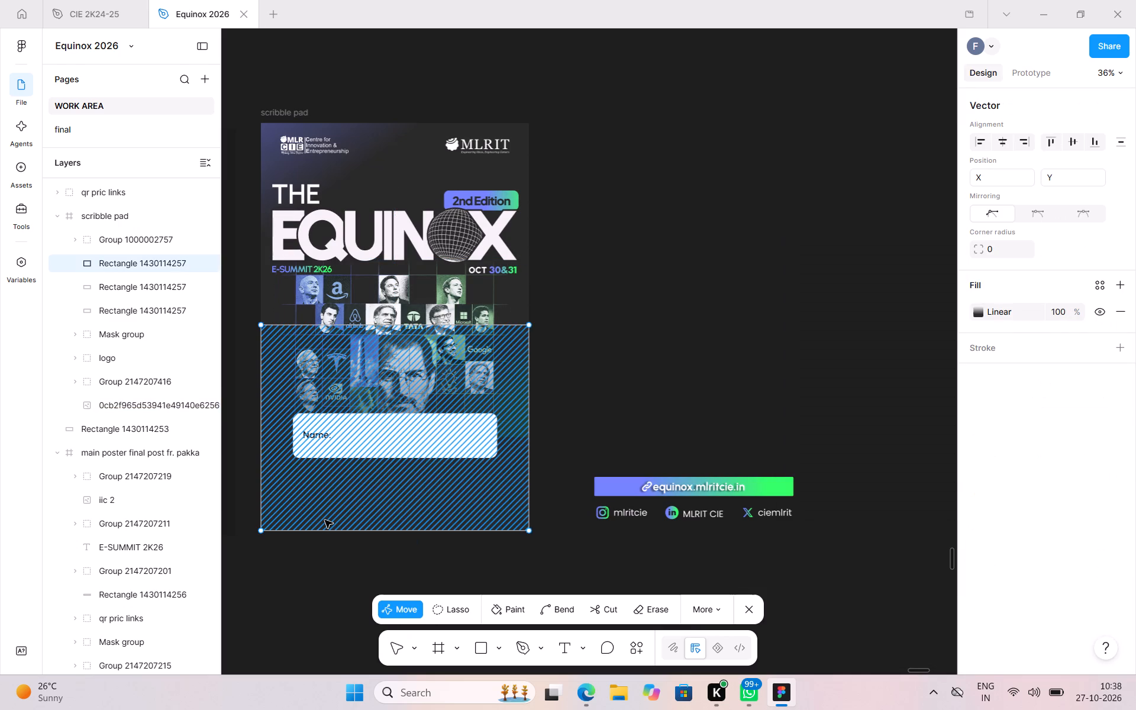
click(323, 581)
double_click(292, 581)
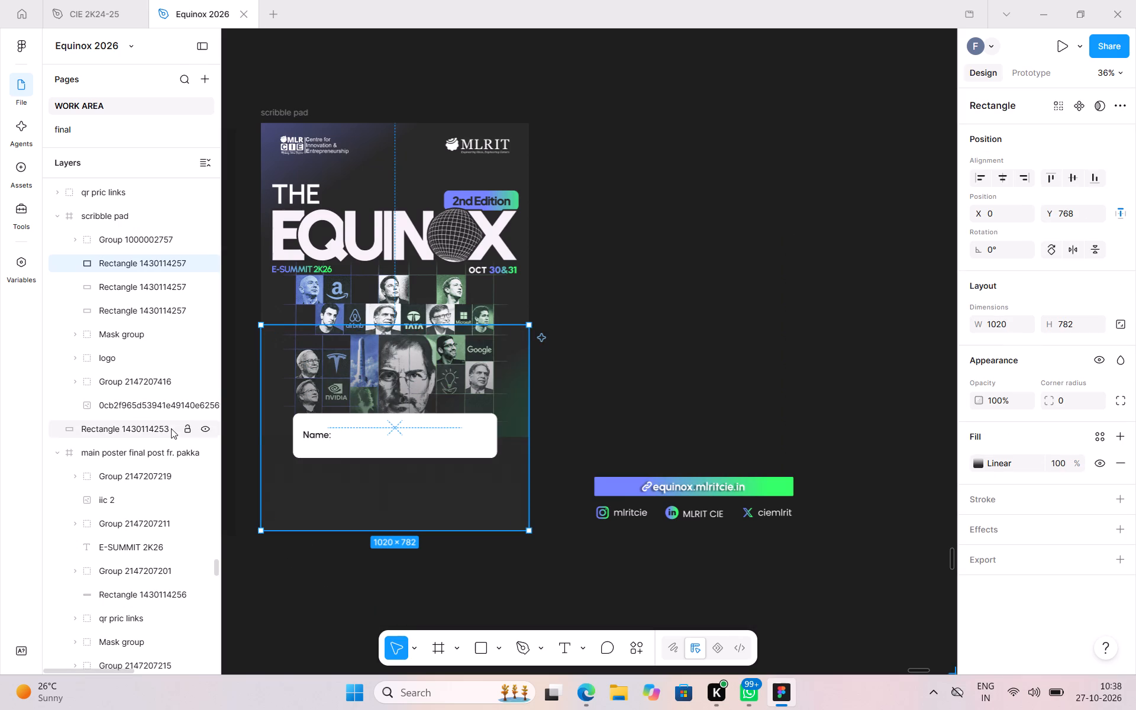
click(129, 285)
key(ctrl+x)
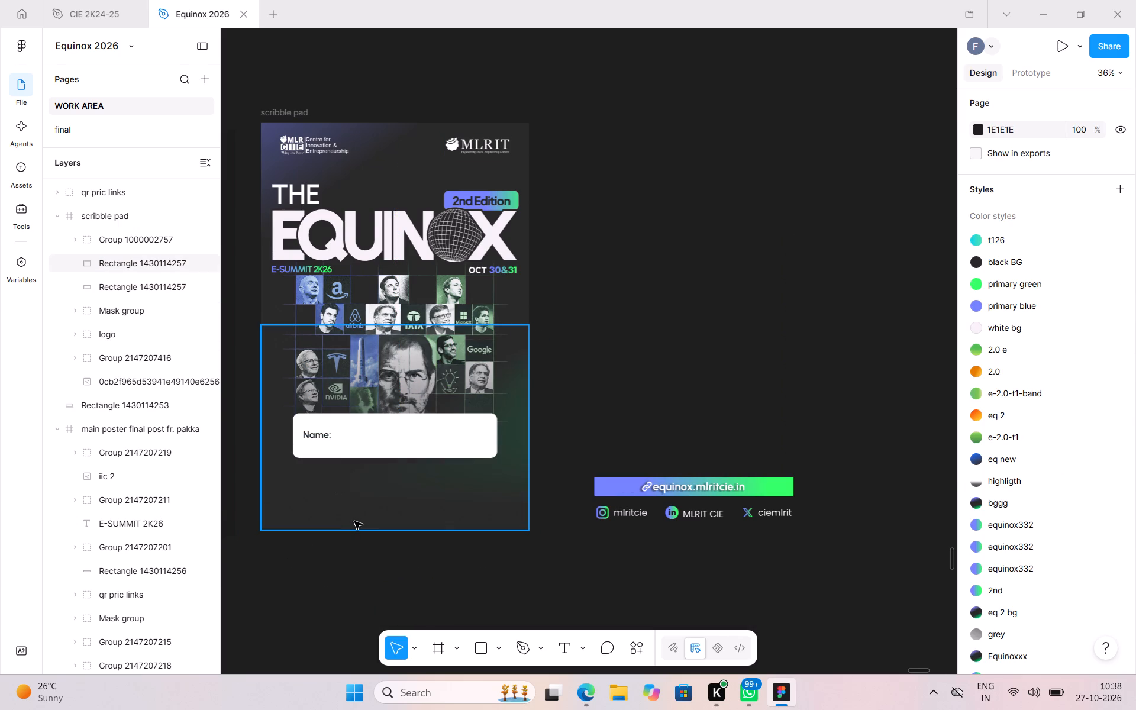
click(381, 576)
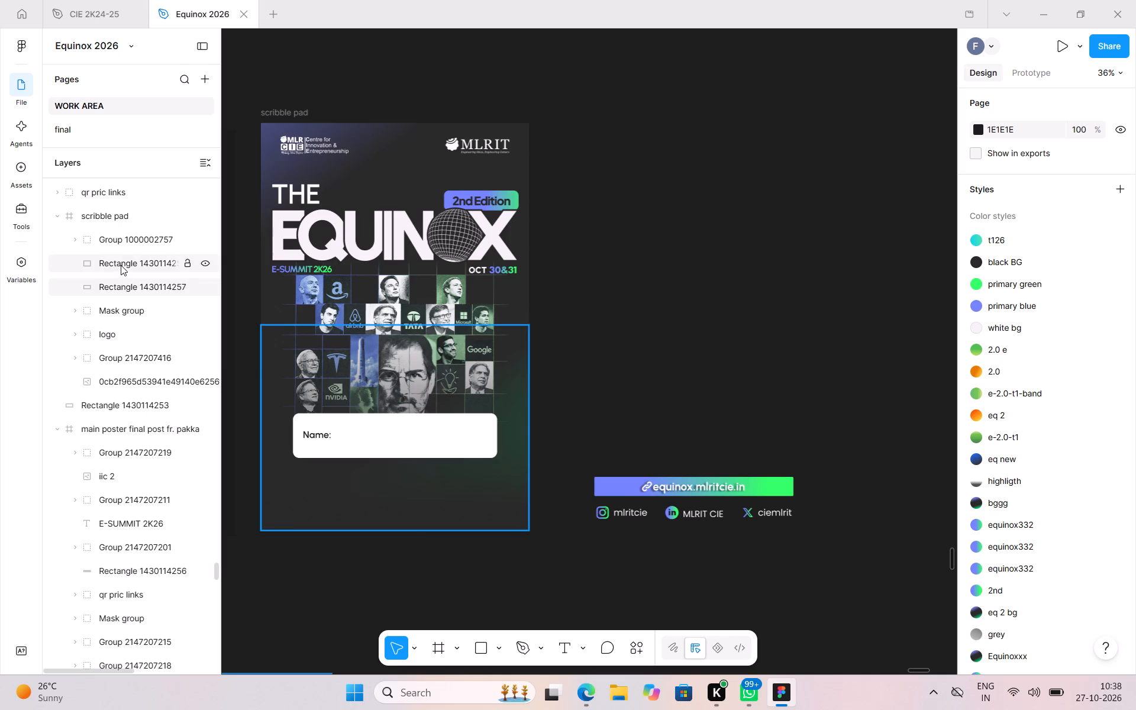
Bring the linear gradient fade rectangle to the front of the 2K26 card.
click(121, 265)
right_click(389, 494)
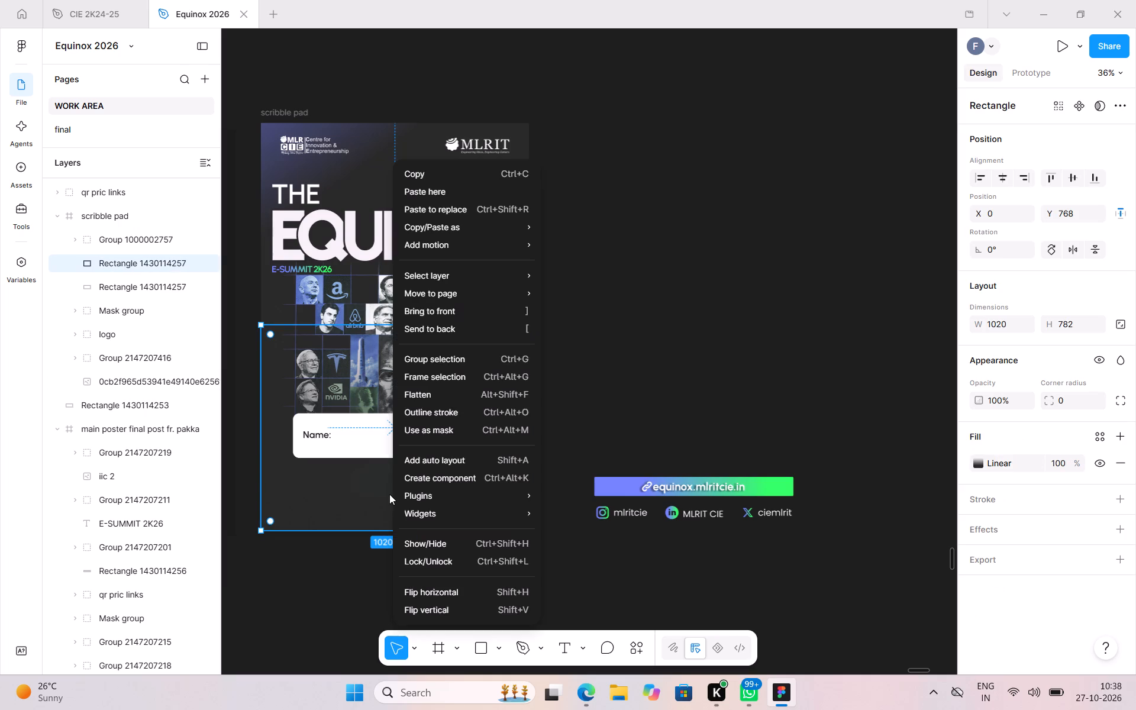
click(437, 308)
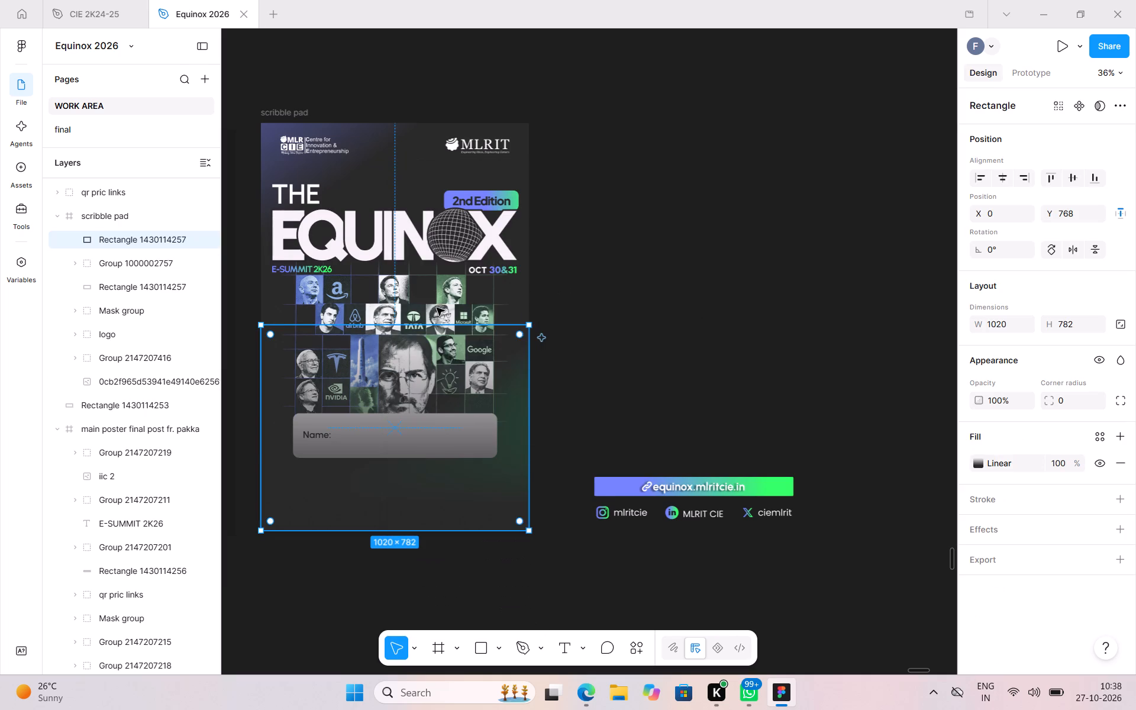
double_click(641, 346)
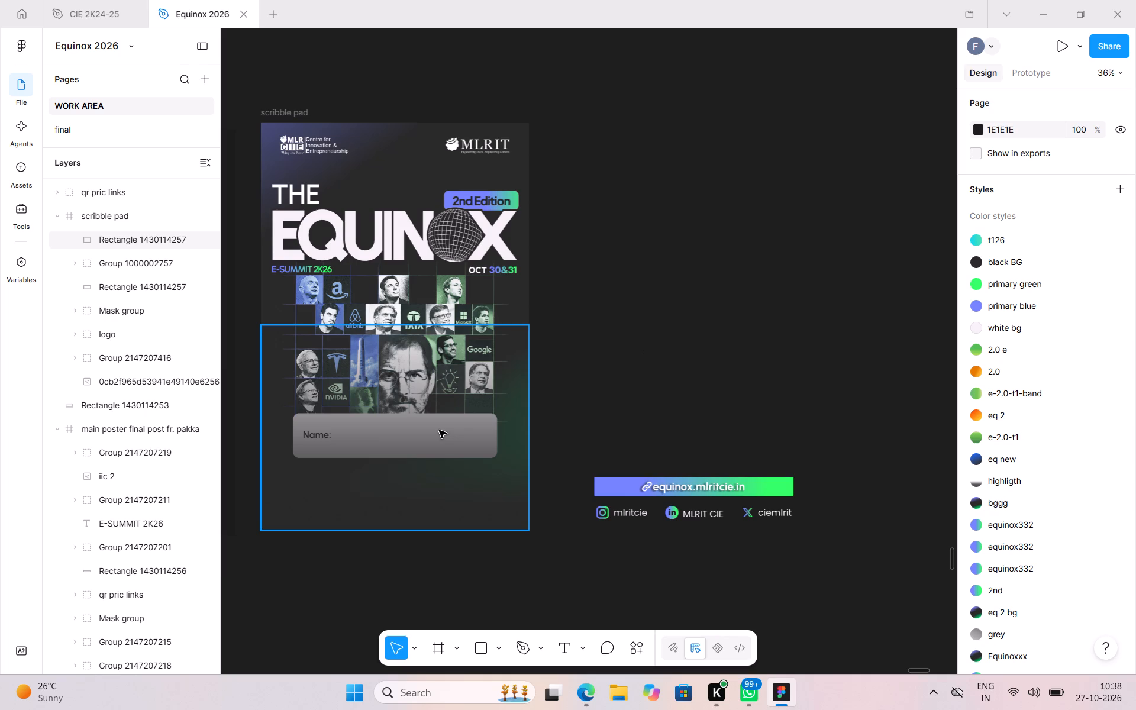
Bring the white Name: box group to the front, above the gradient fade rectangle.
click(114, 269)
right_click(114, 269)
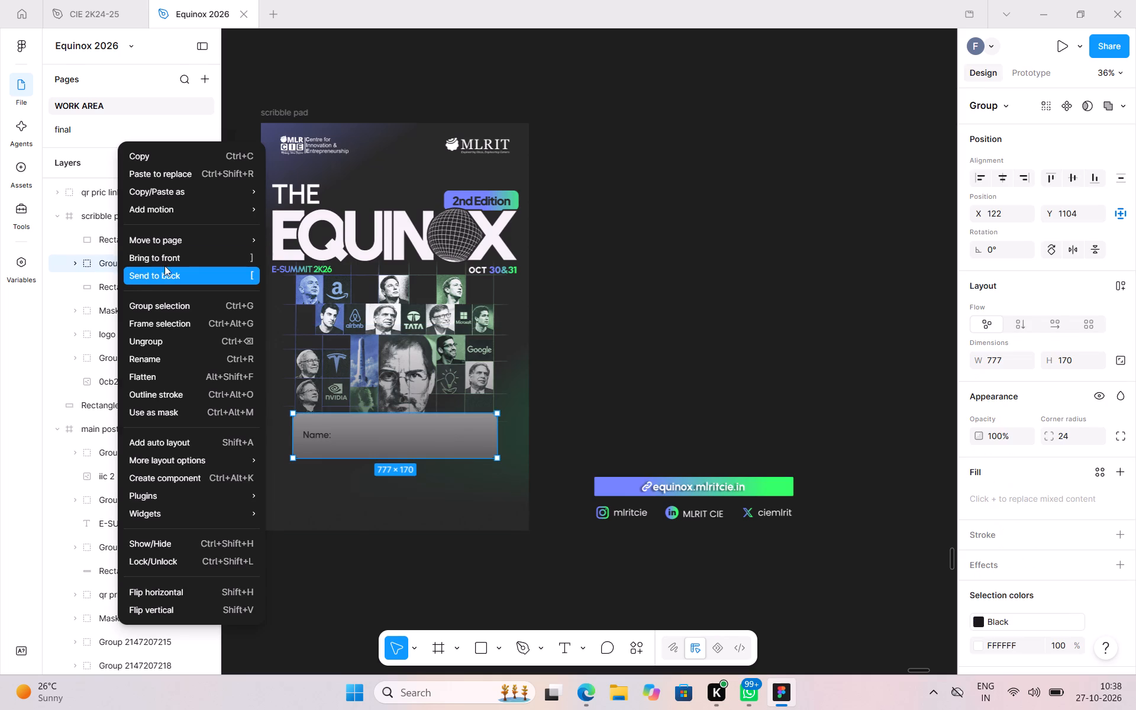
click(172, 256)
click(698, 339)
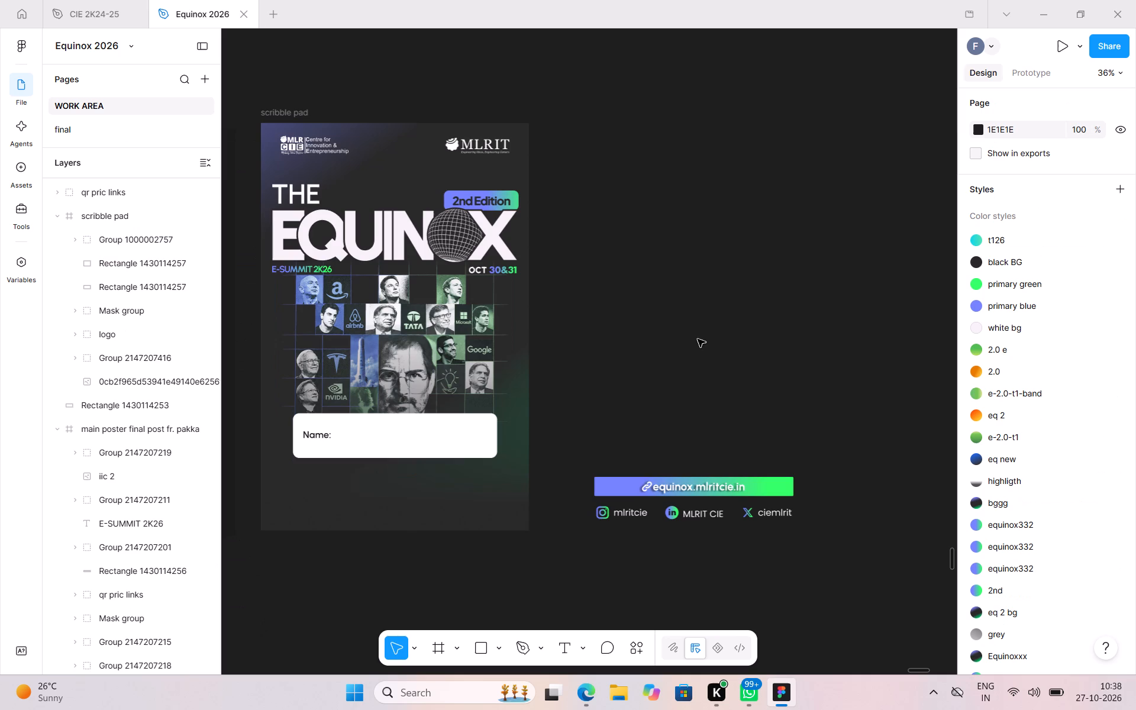
Move the equinox.mlritcie.in and social links group below the 2K26 card's Name: box at Y 1352, centred horizontally.
click(652, 315)
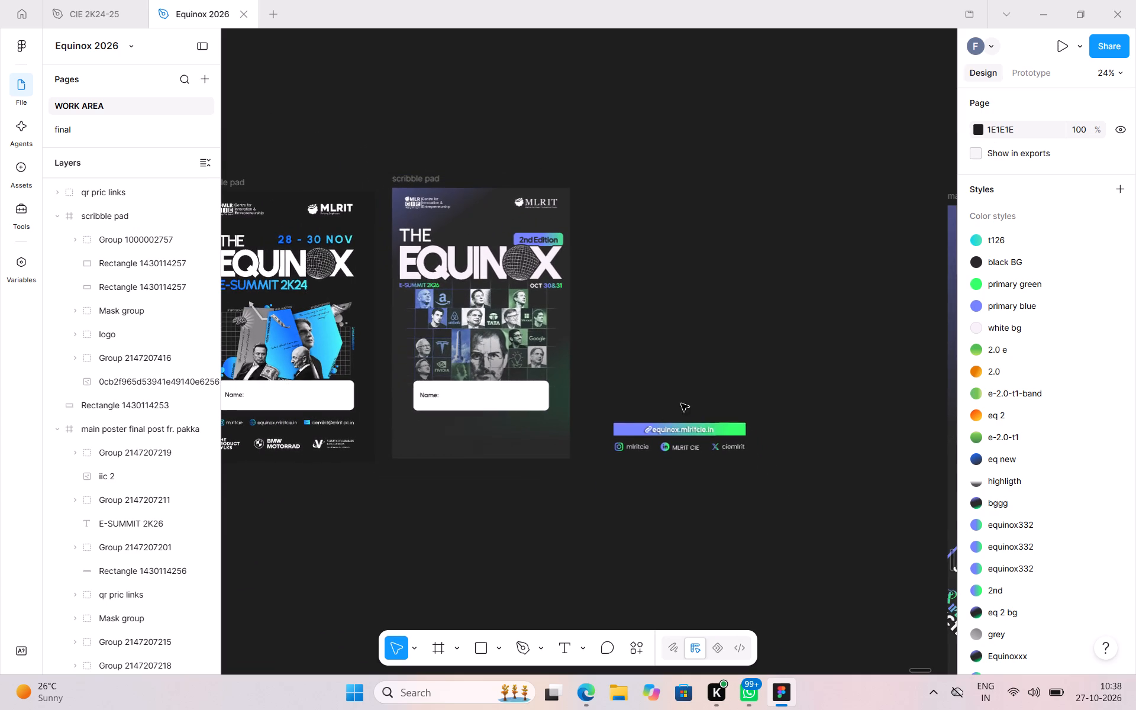
drag(689, 440, 490, 441)
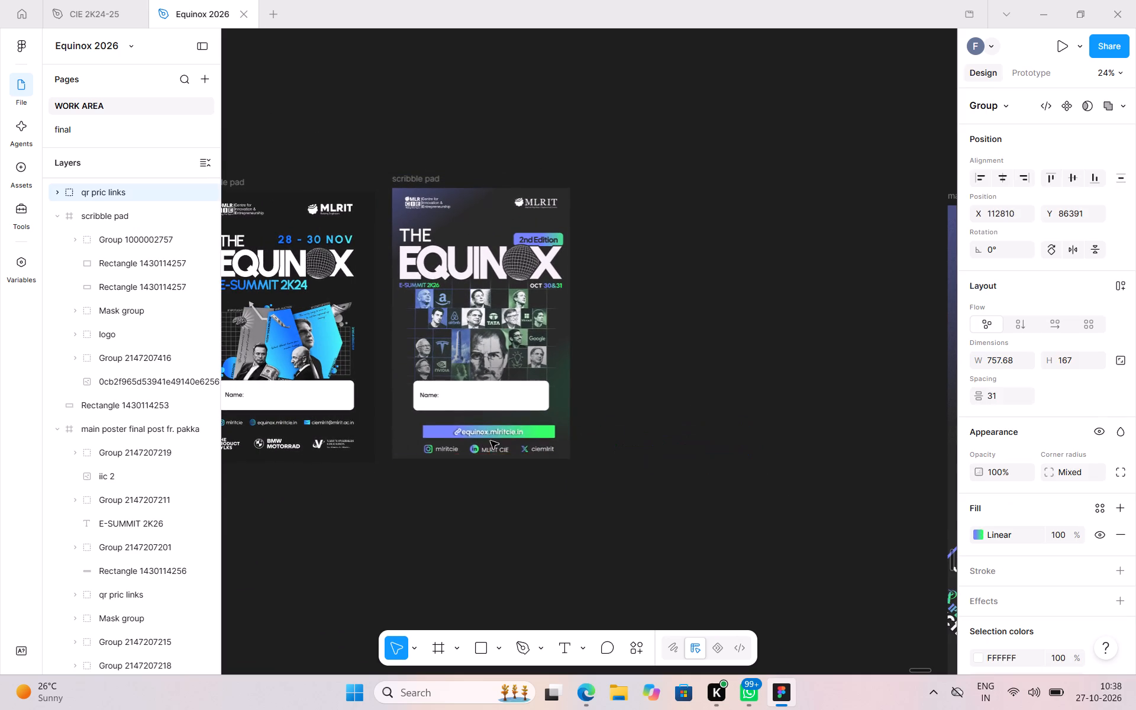
drag(490, 441, 488, 438)
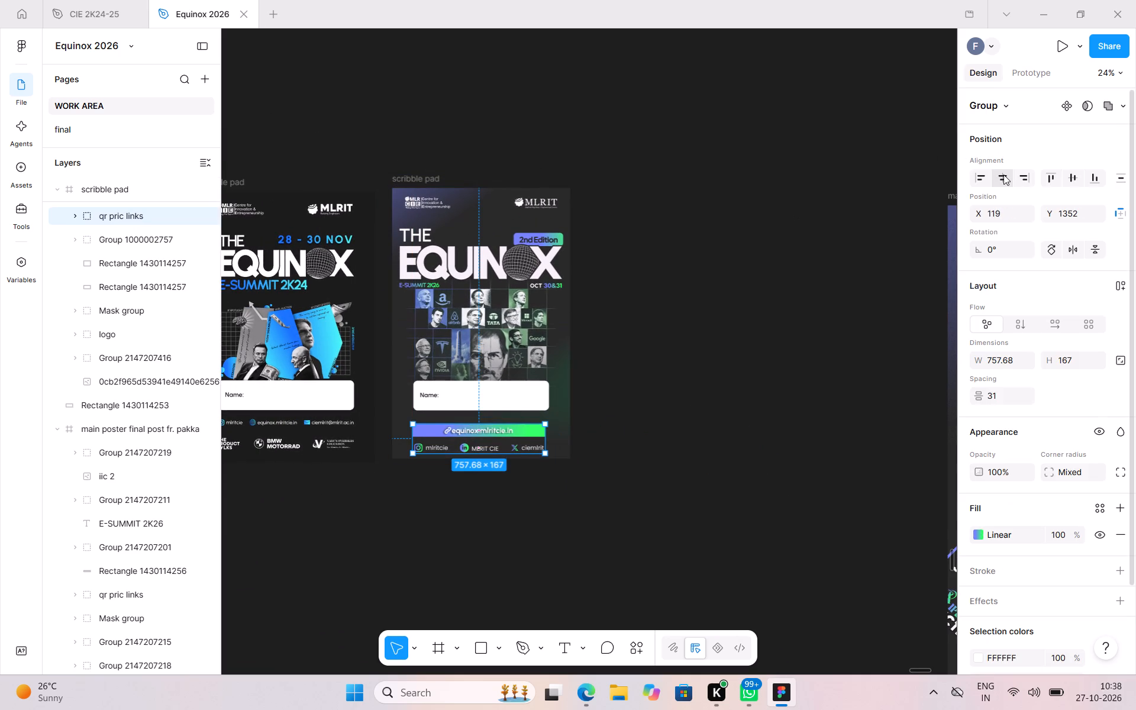
click(1003, 175)
click(850, 295)
Align the white Name: box group to the horizontal centre of the 2K26 card.
scroll(850, 295, right, 1)
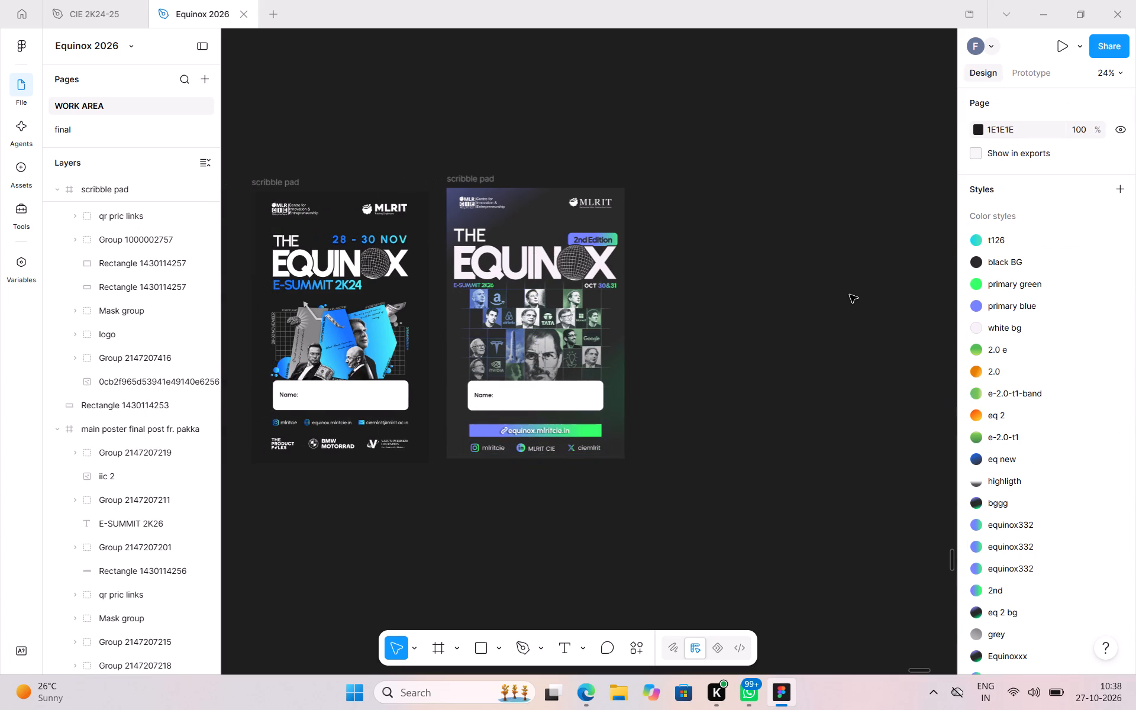
scroll(850, 295, right, 1)
click(598, 406)
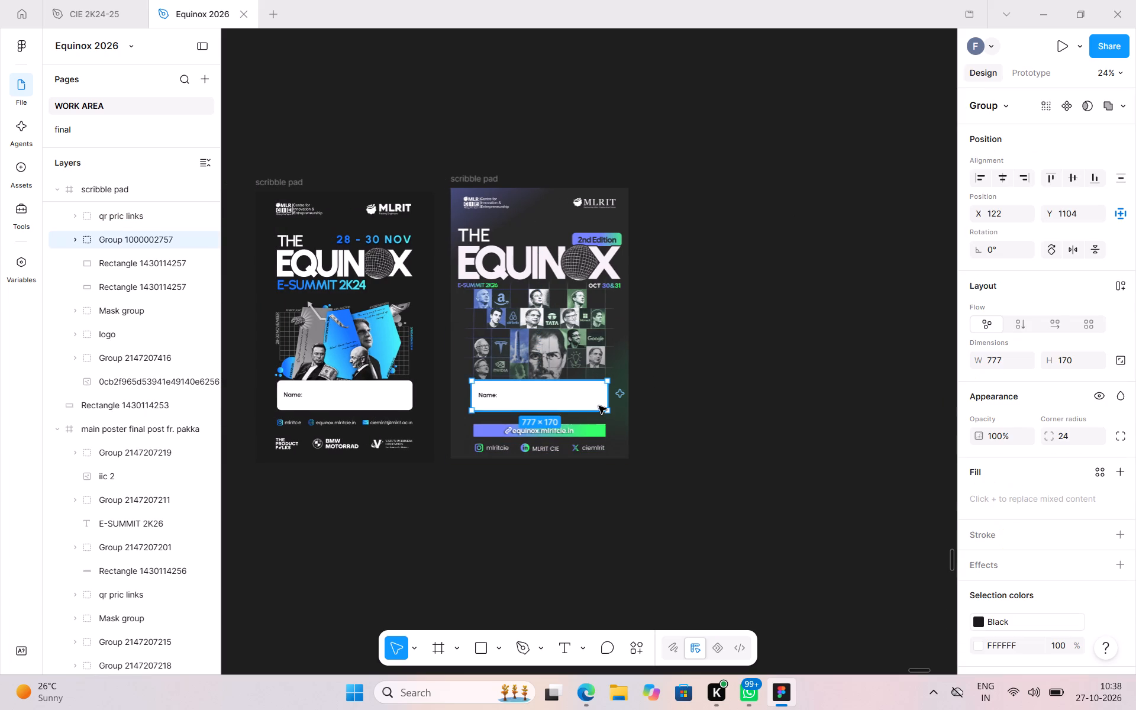
click(1005, 170)
click(809, 341)
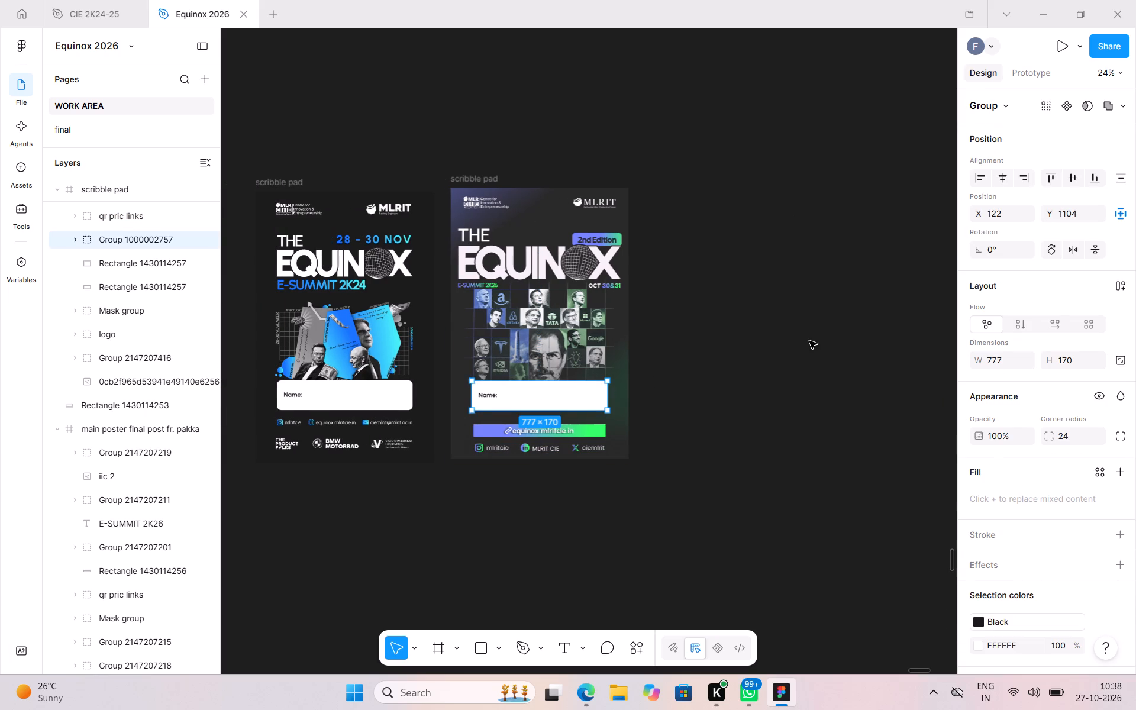
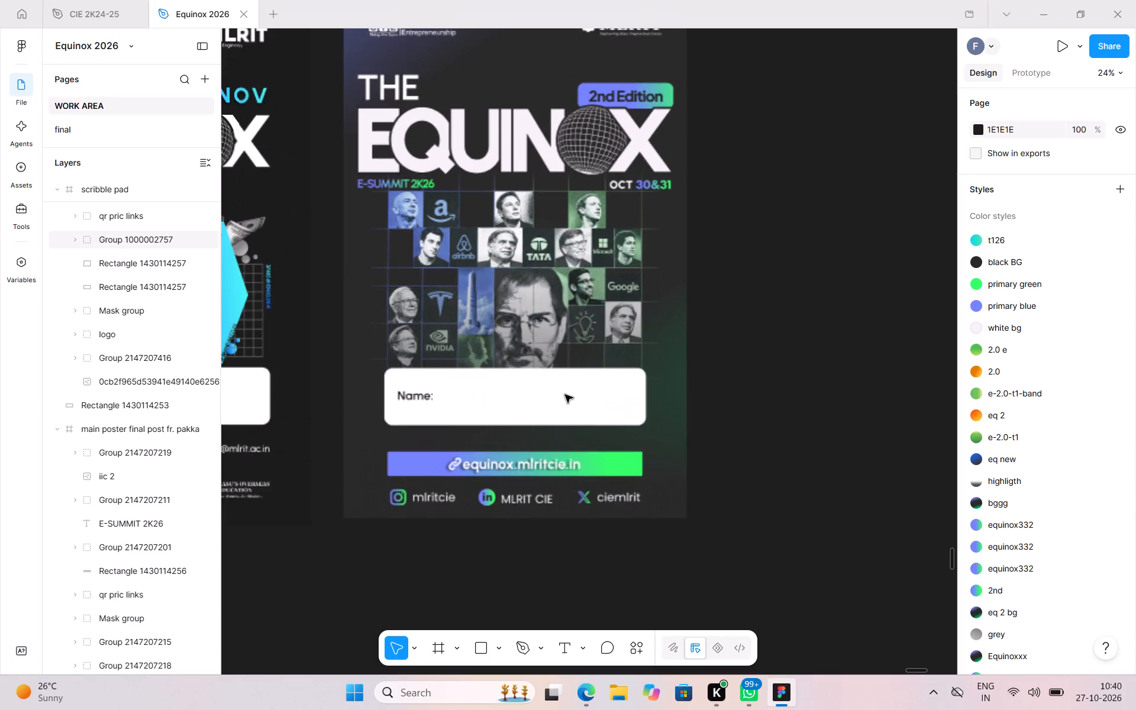
Examine the 2K26 card's layout closely, from the EQUINOX title and collage down to the Name: box and contact links.
scroll(415, 186, up, 2)
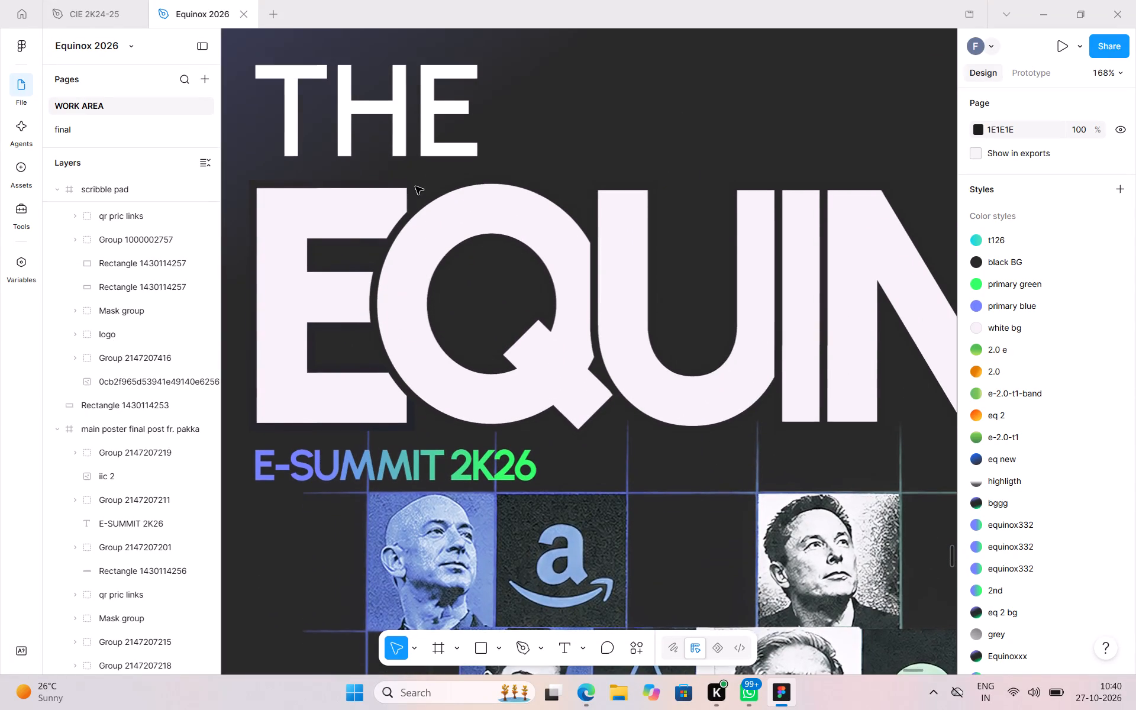
scroll(415, 186, up, 1)
scroll(415, 186, down, 1)
scroll(406, 185, left, 2)
scroll(501, 276, left, 2)
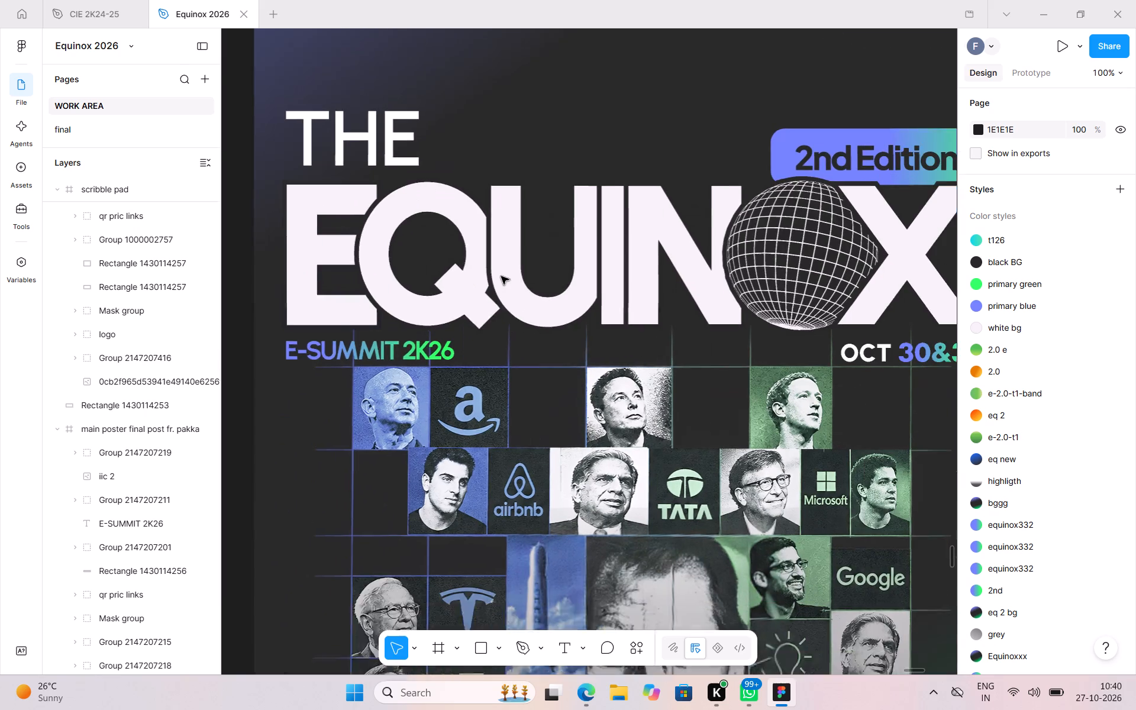
scroll(501, 276, left, 1)
scroll(501, 276, down, 1)
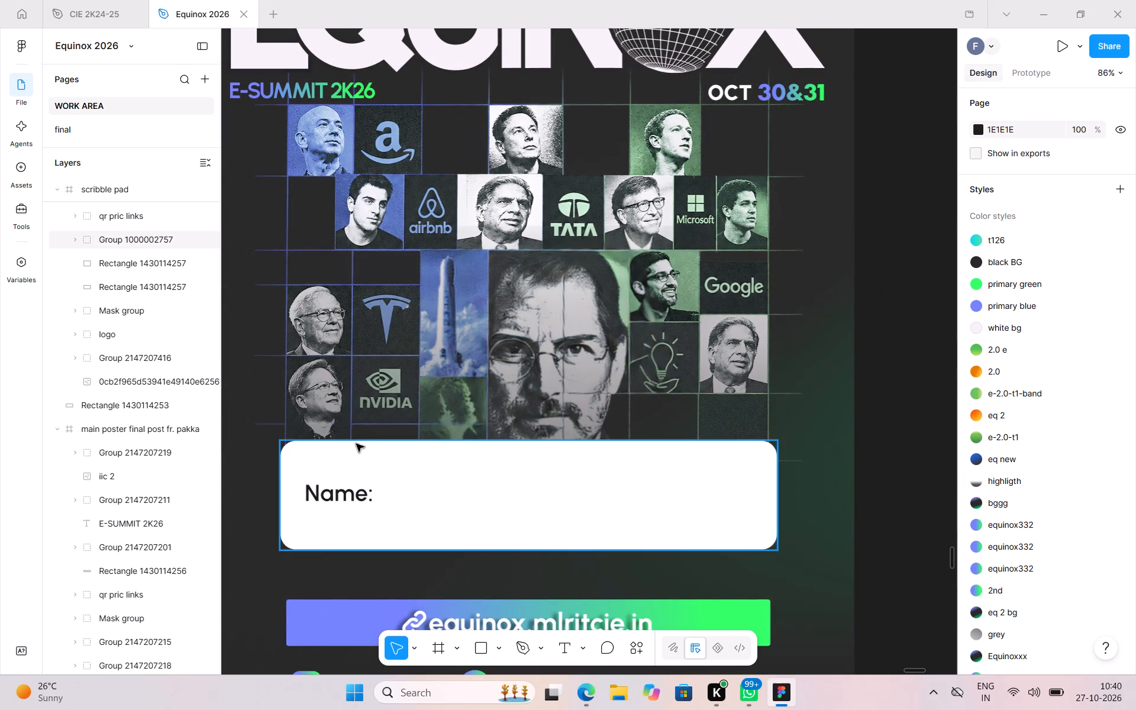
scroll(335, 500, down, 1)
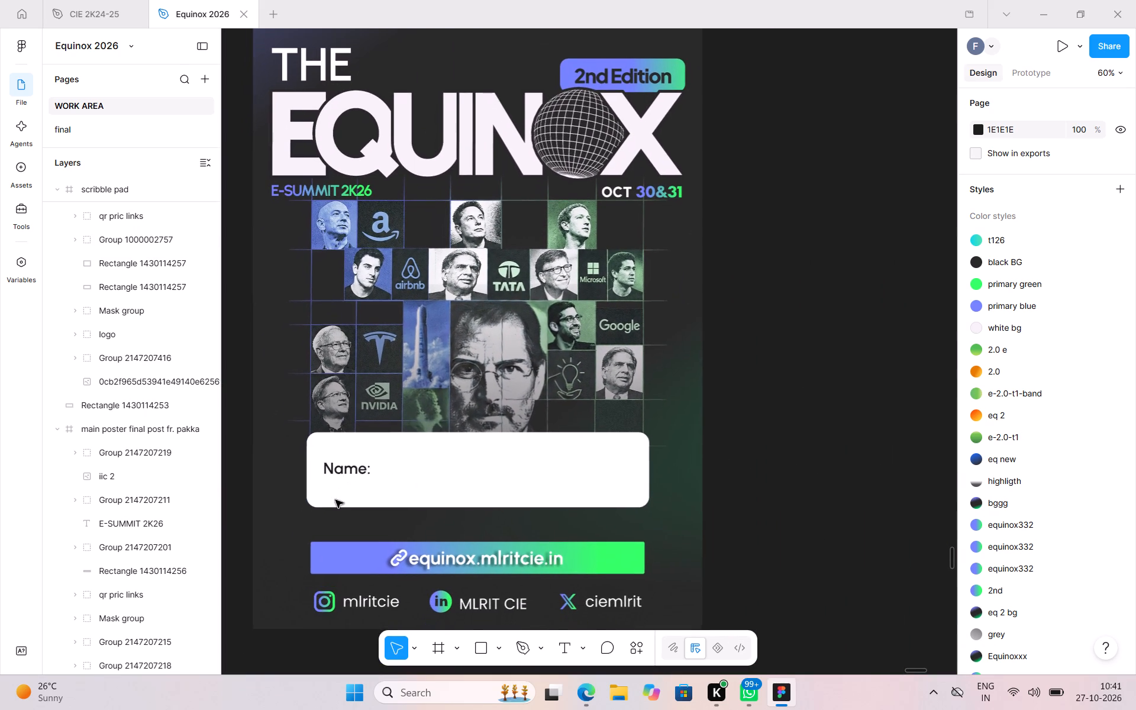
scroll(335, 500, down, 1)
scroll(335, 500, up, 1)
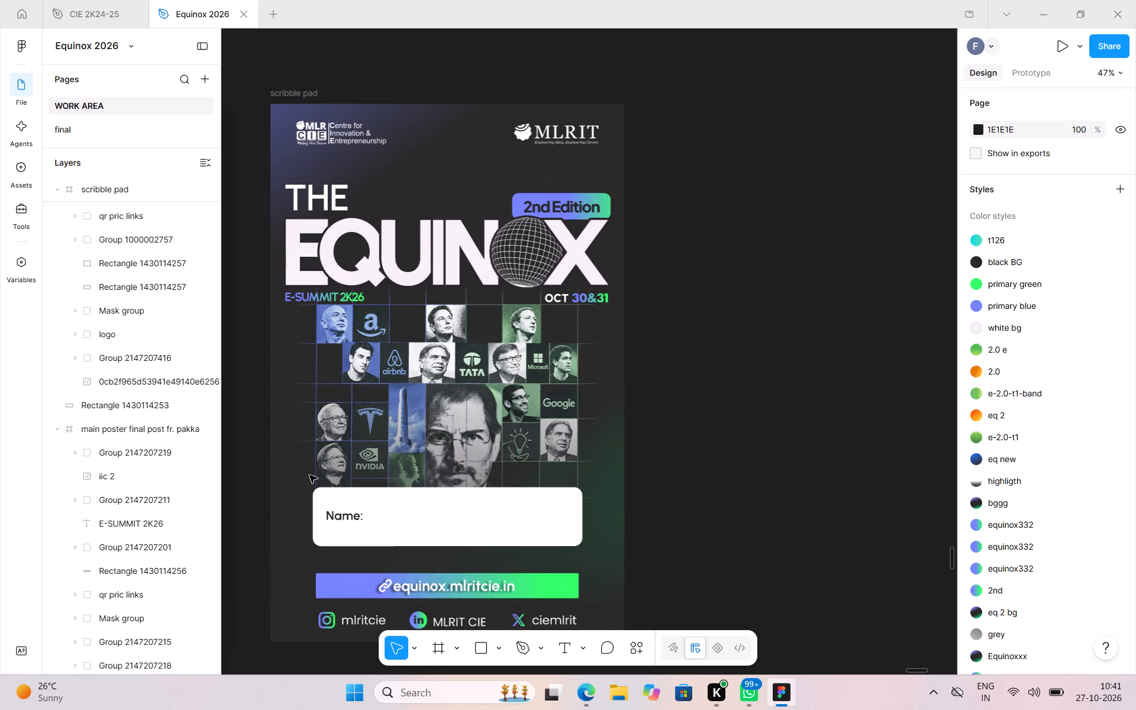
Select the whole scribble pad frame that holds the 2K26 card.
click(299, 88)
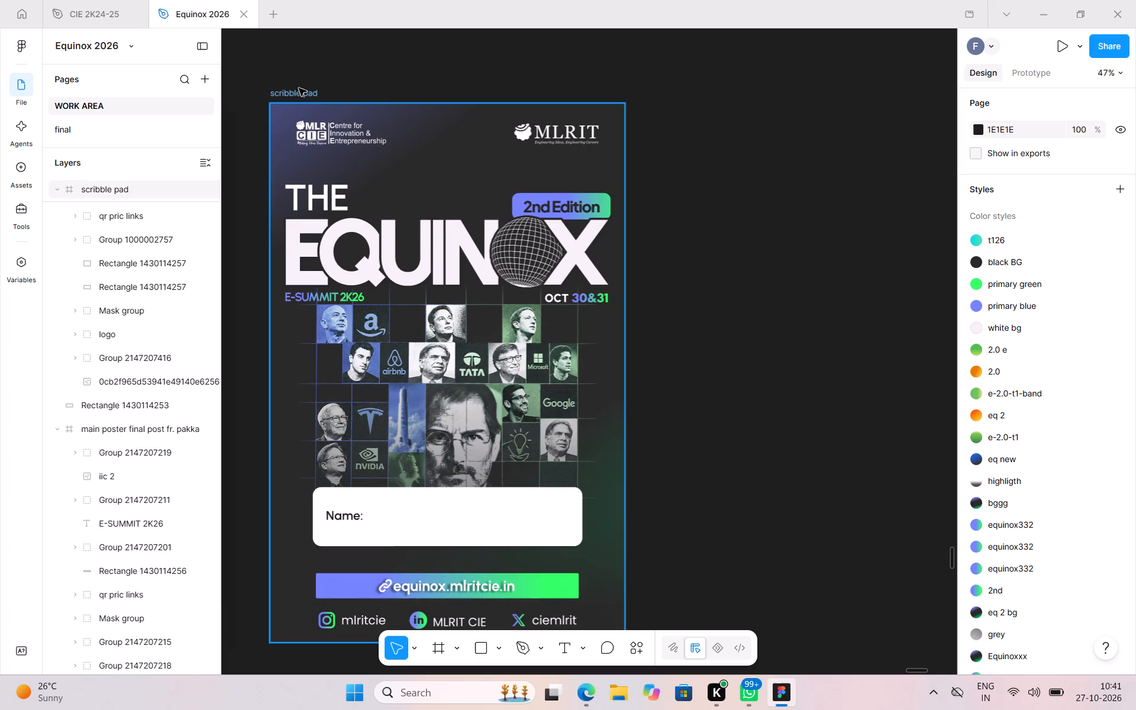
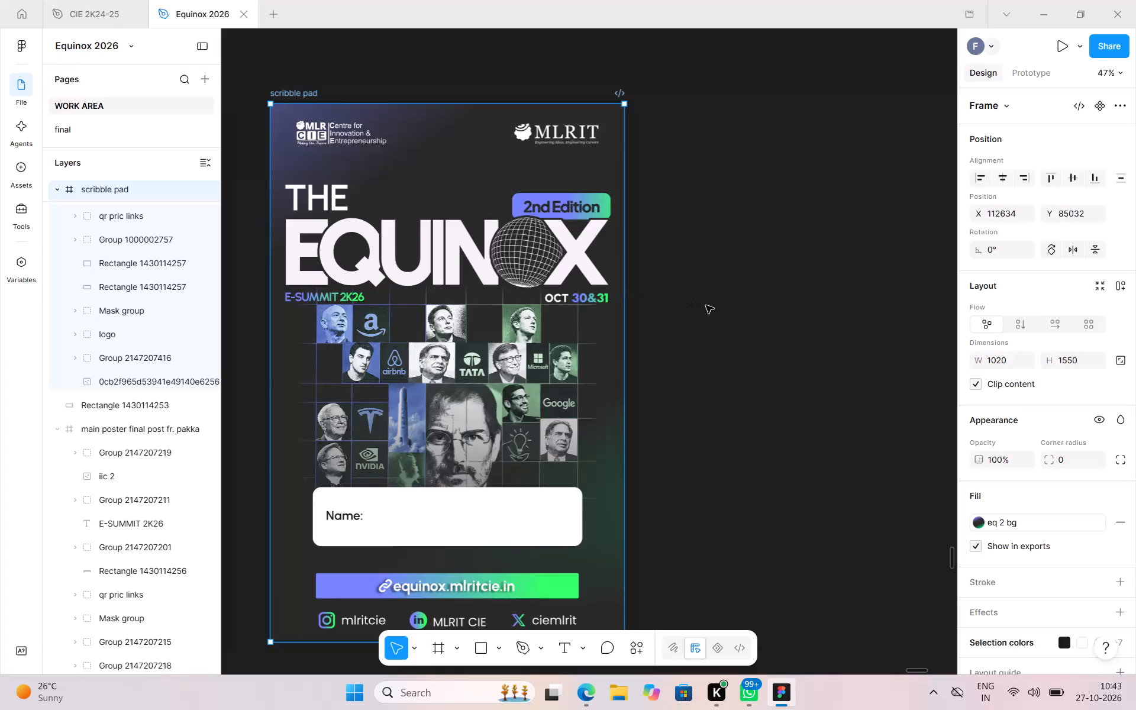
Deselect the scribble pad frame and look across the work area for the PRINT section holding the E-Summit 2K24 print designs.
double_click(721, 263)
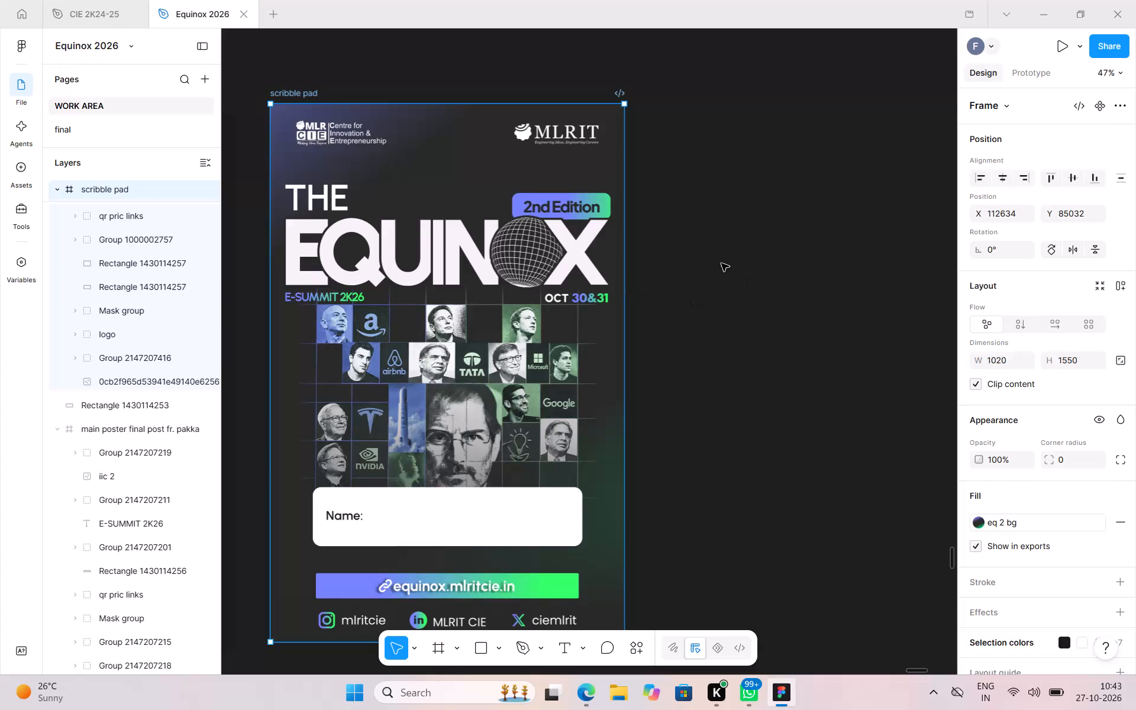
double_click(721, 263)
scroll(721, 263, right, 5)
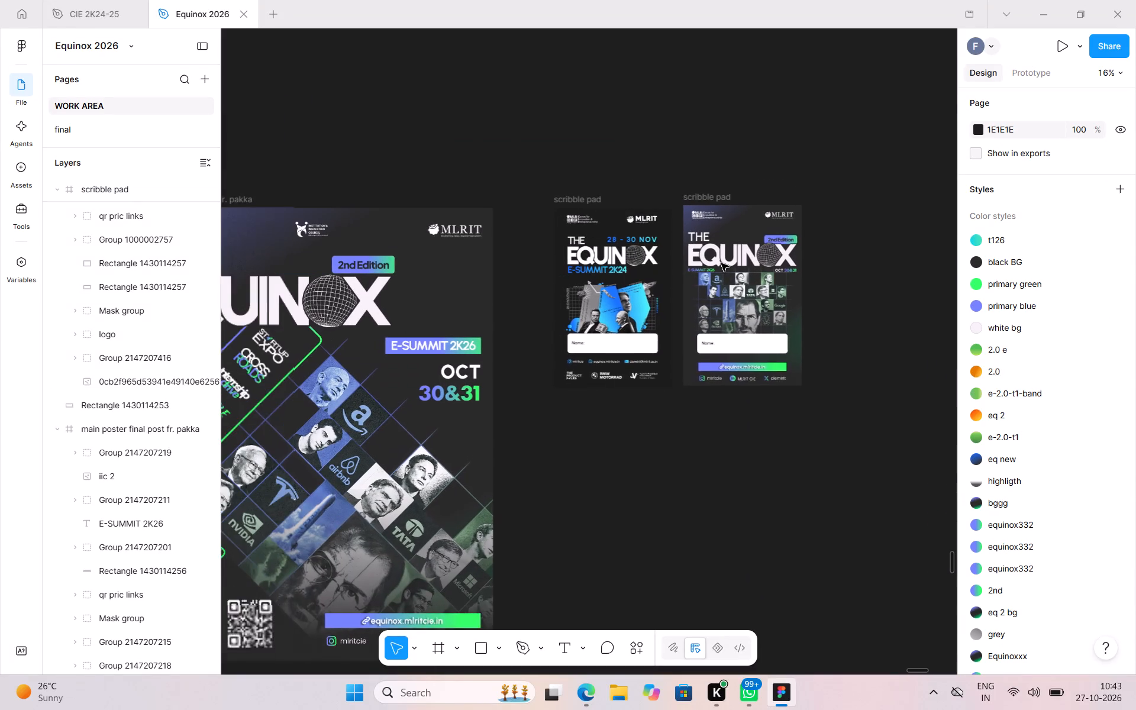
scroll(721, 263, right, 2)
scroll(721, 263, up, 6)
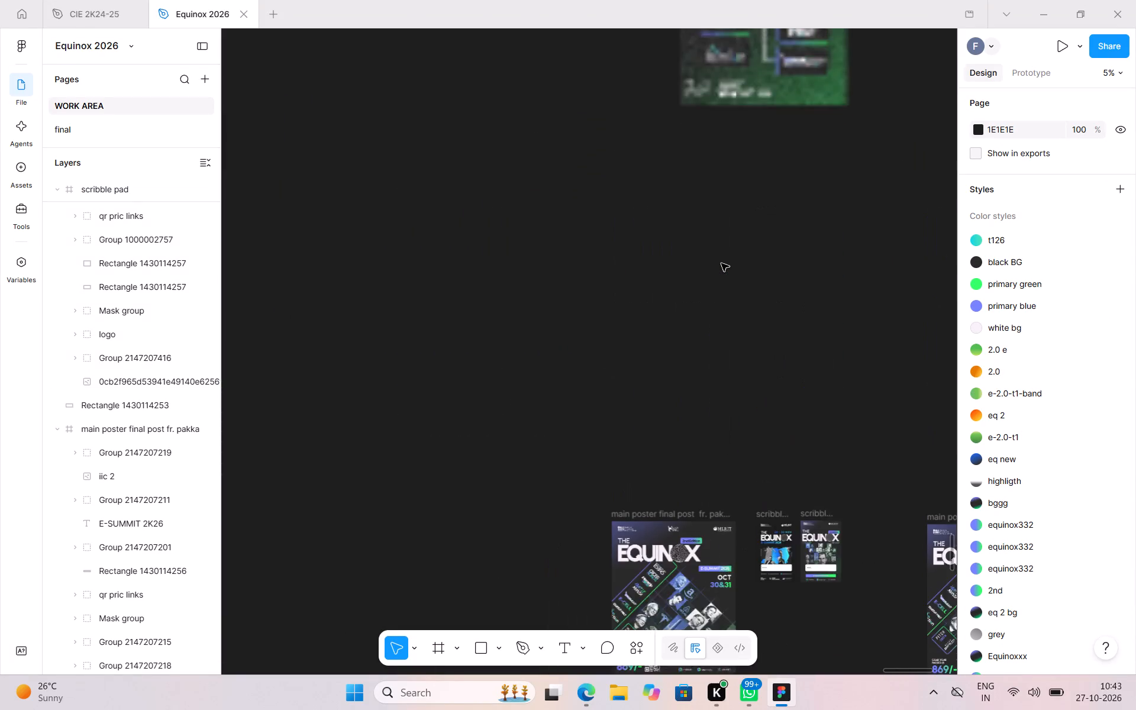
scroll(721, 263, left, 3)
scroll(721, 263, up, 6)
scroll(721, 263, right, 6)
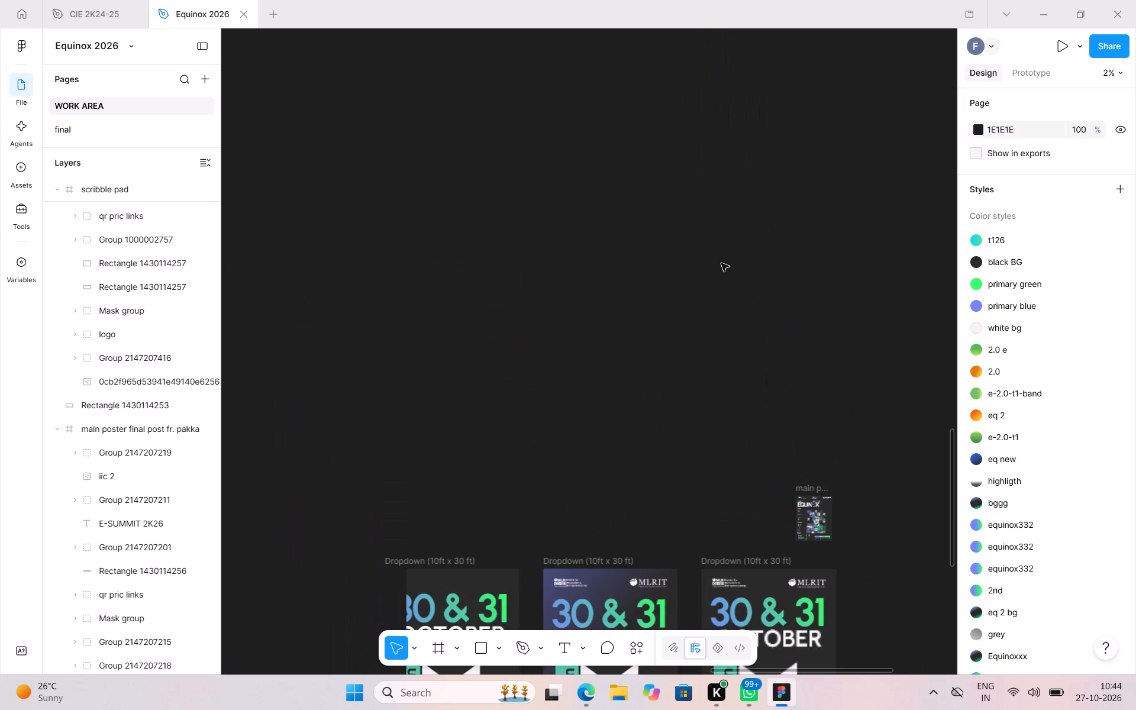
scroll(721, 263, right, 15)
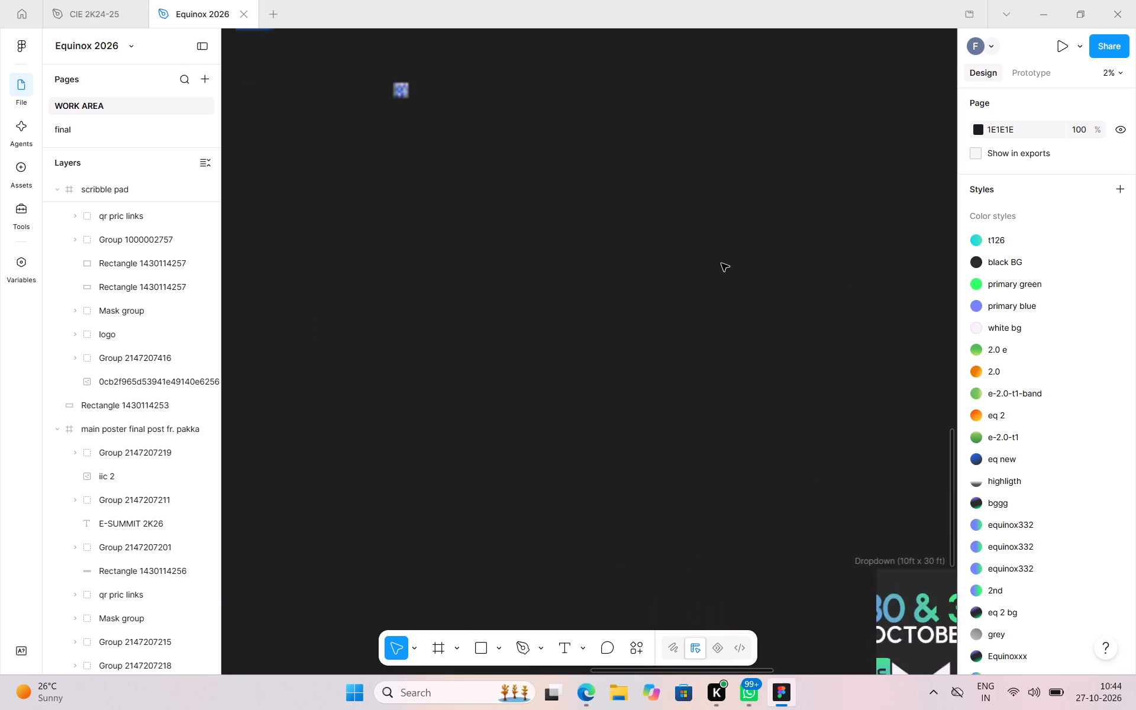
scroll(721, 263, right, 4)
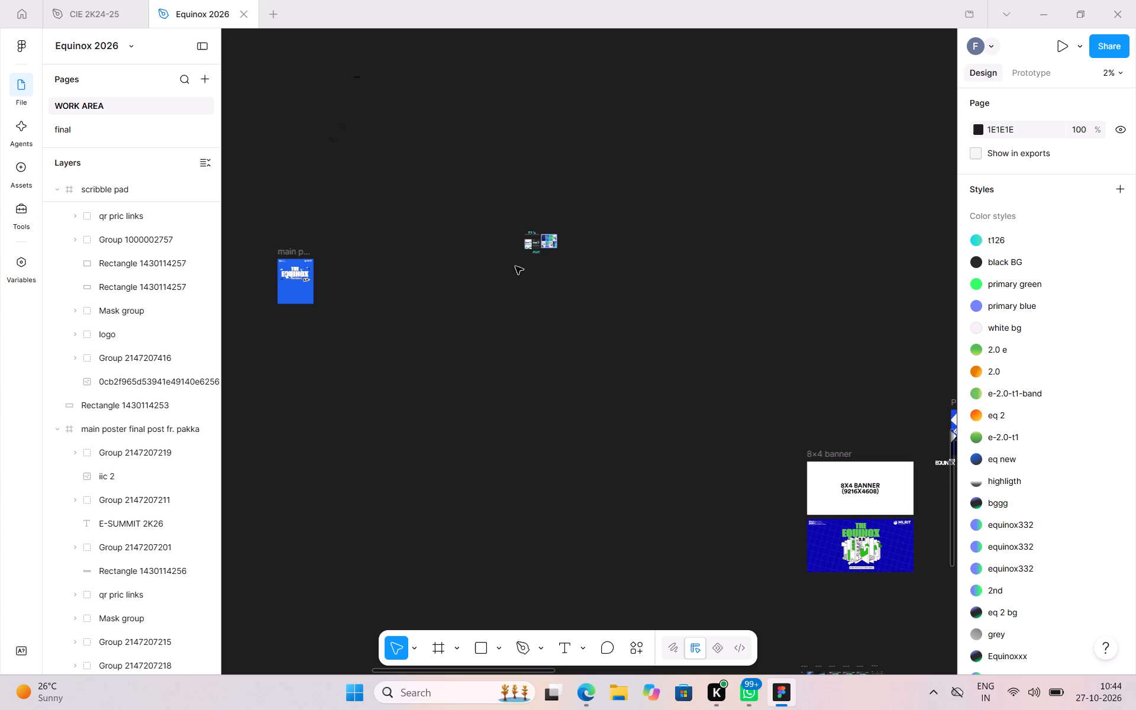
scroll(367, 335, right, 6)
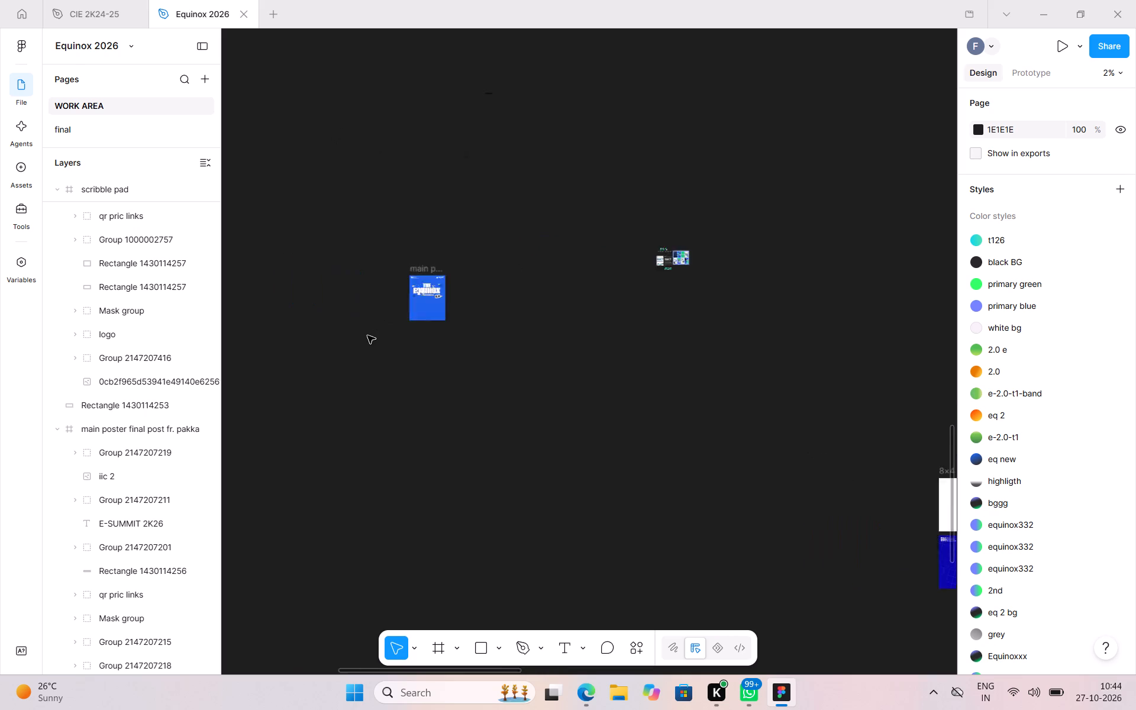
scroll(367, 335, right, 3)
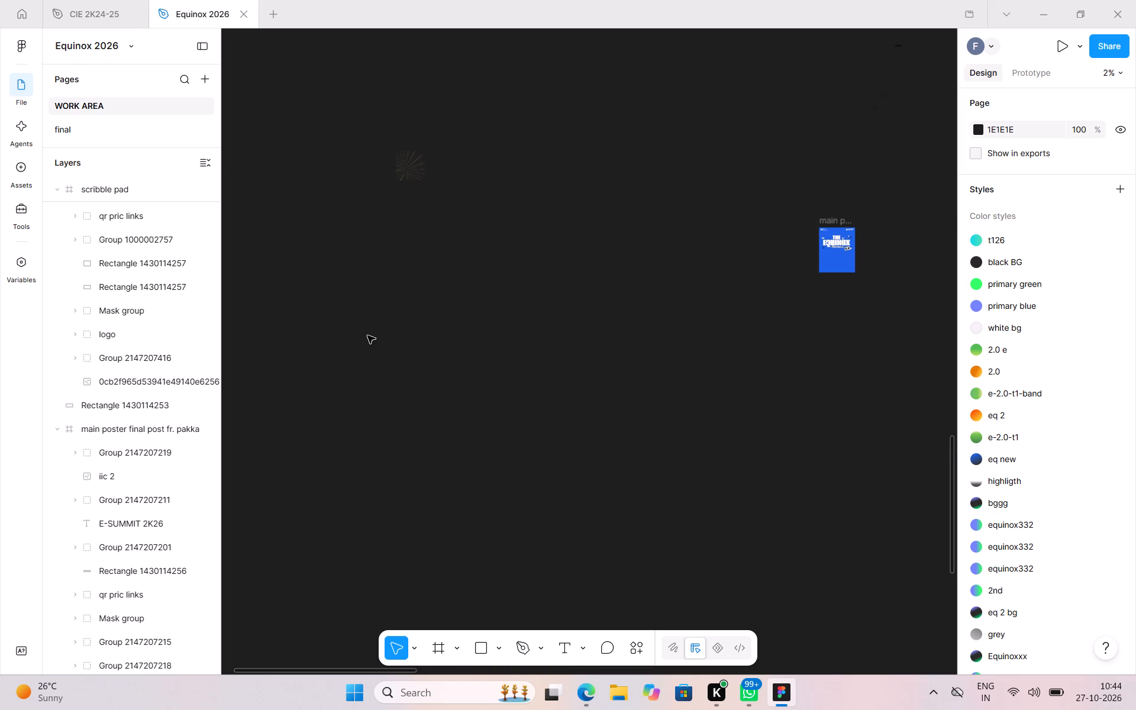
scroll(367, 335, left, 7)
scroll(367, 335, up, 6)
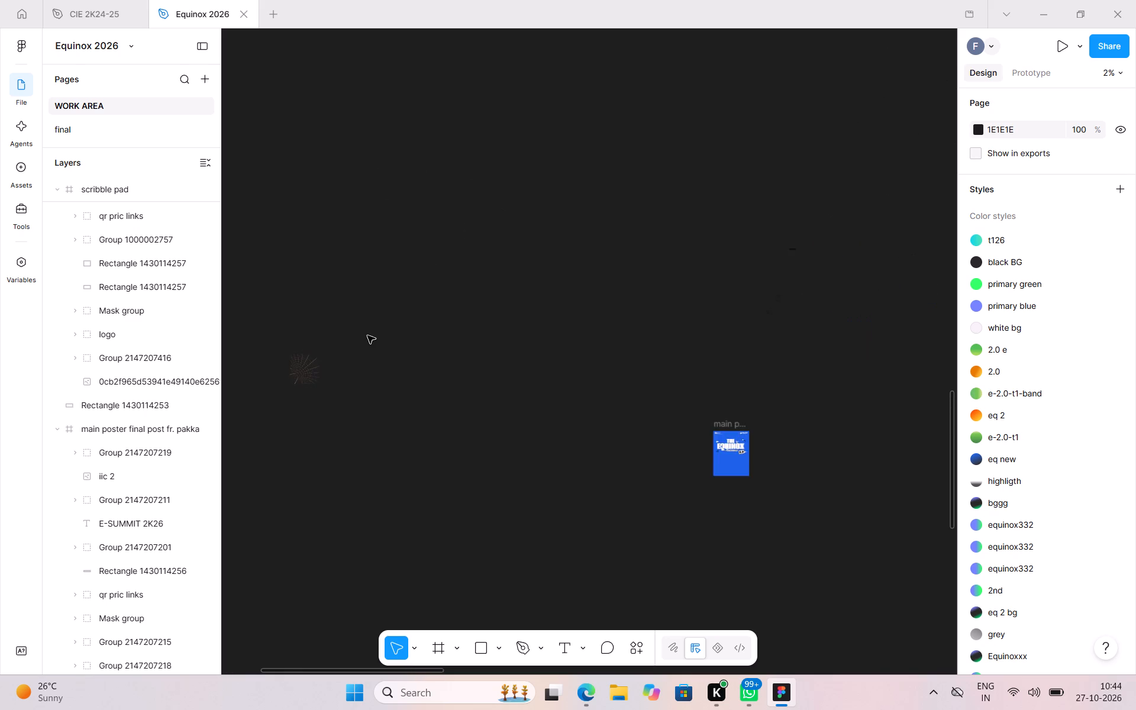
scroll(367, 335, right, 13)
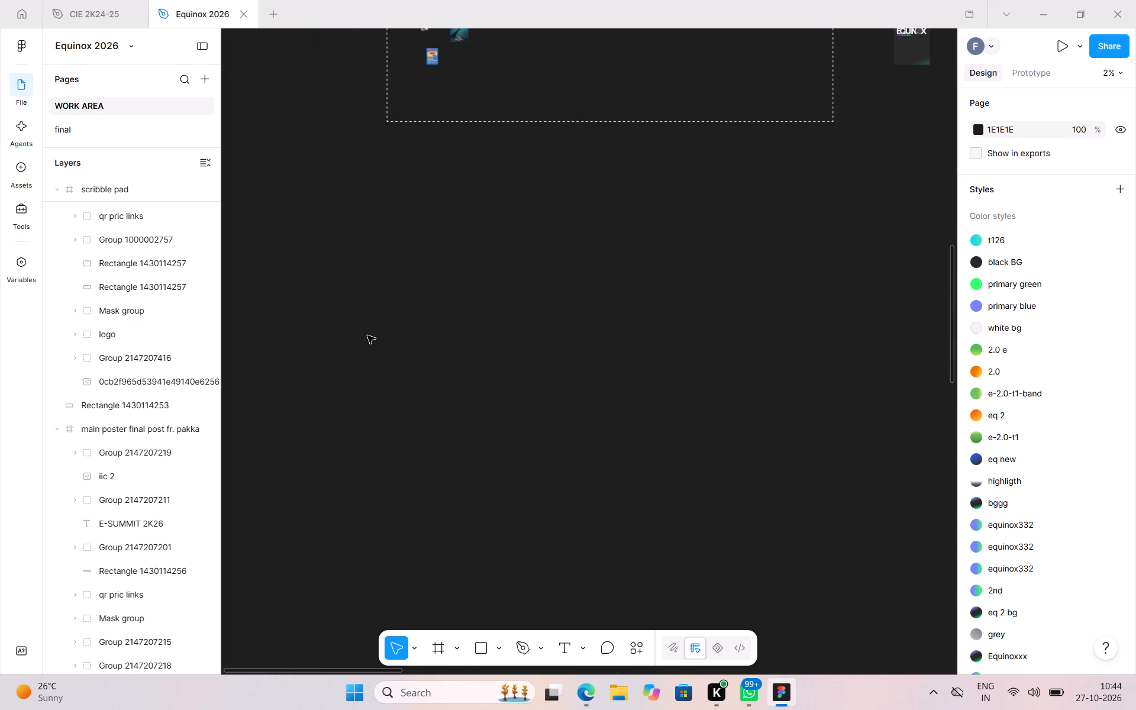
scroll(367, 335, up, 9)
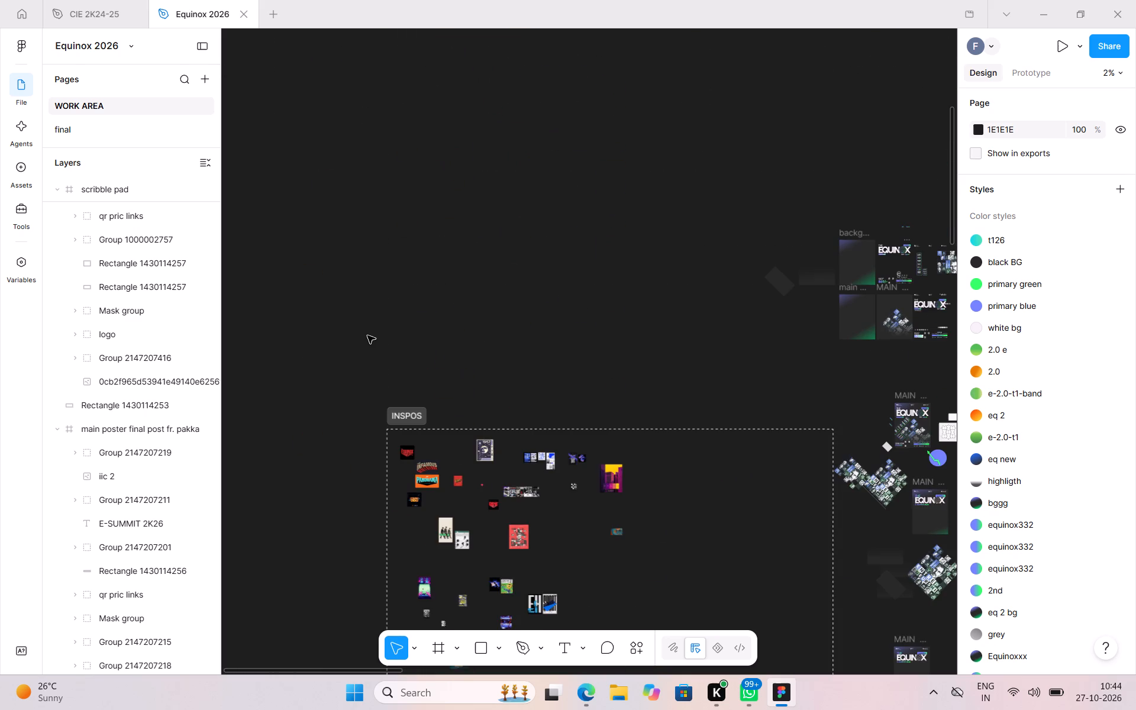
scroll(367, 335, up, 3)
scroll(367, 335, right, 5)
scroll(367, 335, up, 5)
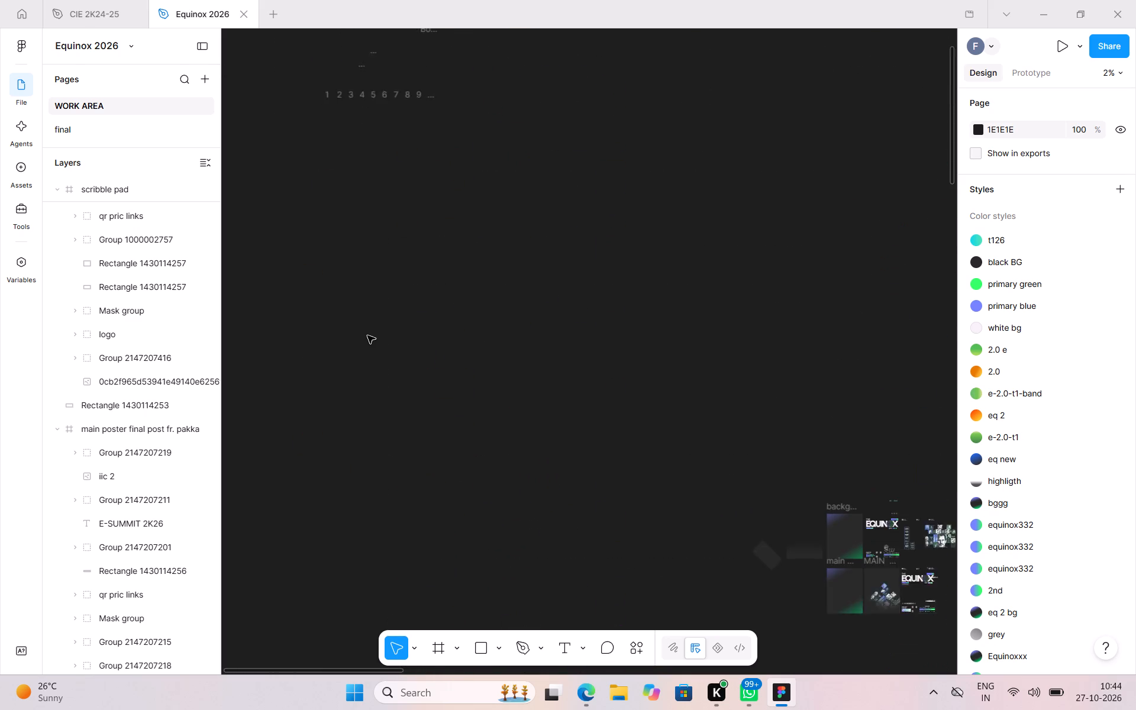
scroll(367, 335, up, 3)
scroll(367, 335, right, 2)
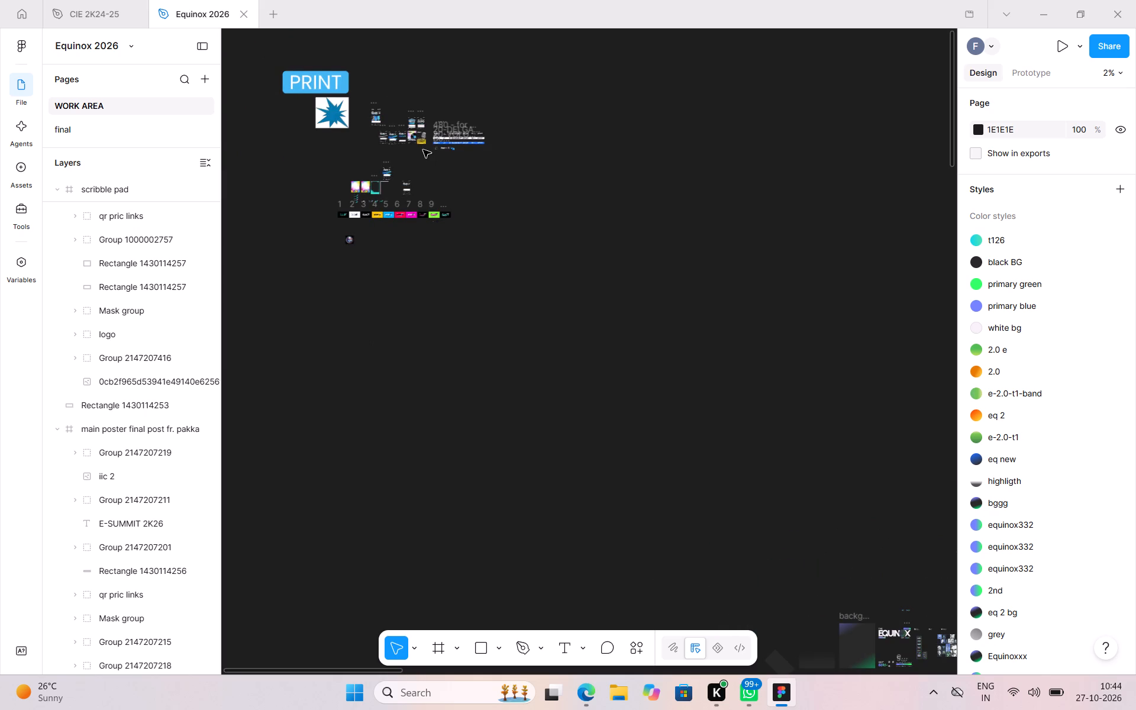
Examine the E-Summit 2K24 lanyard bands, bottle label and ID cards for volunteers, participants, delegates, Hustle Mania and Startup Expo.
scroll(423, 150, up, 3)
scroll(423, 150, down, 1)
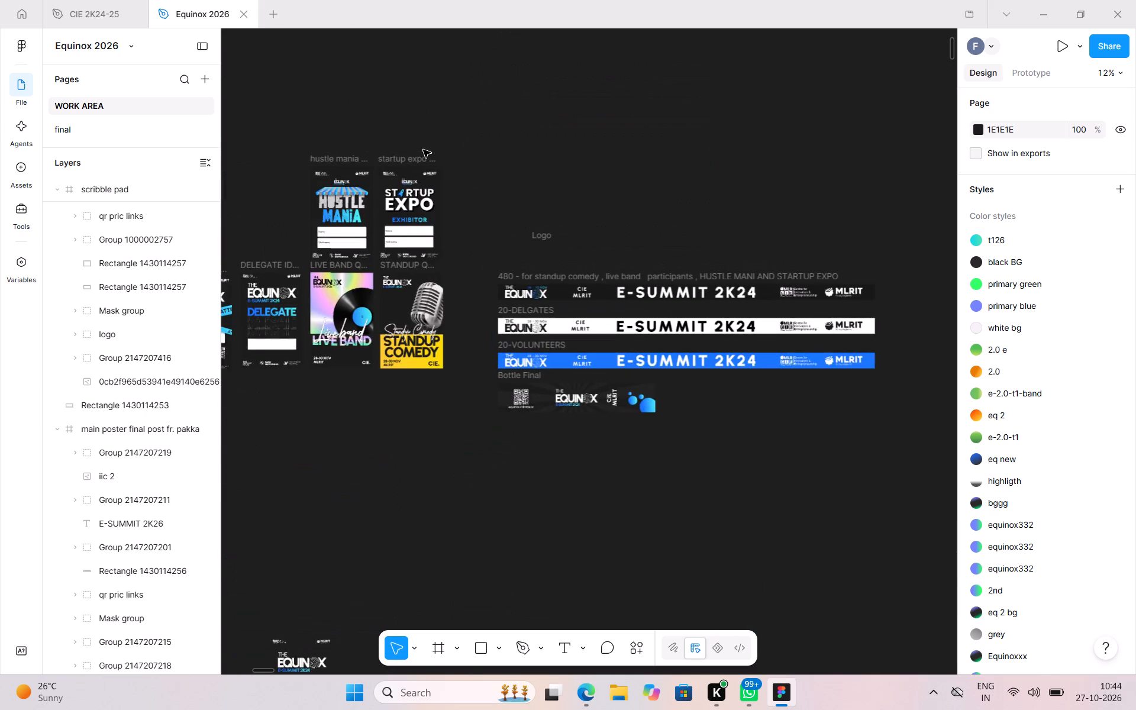
scroll(423, 150, down, 1)
scroll(423, 150, left, 2)
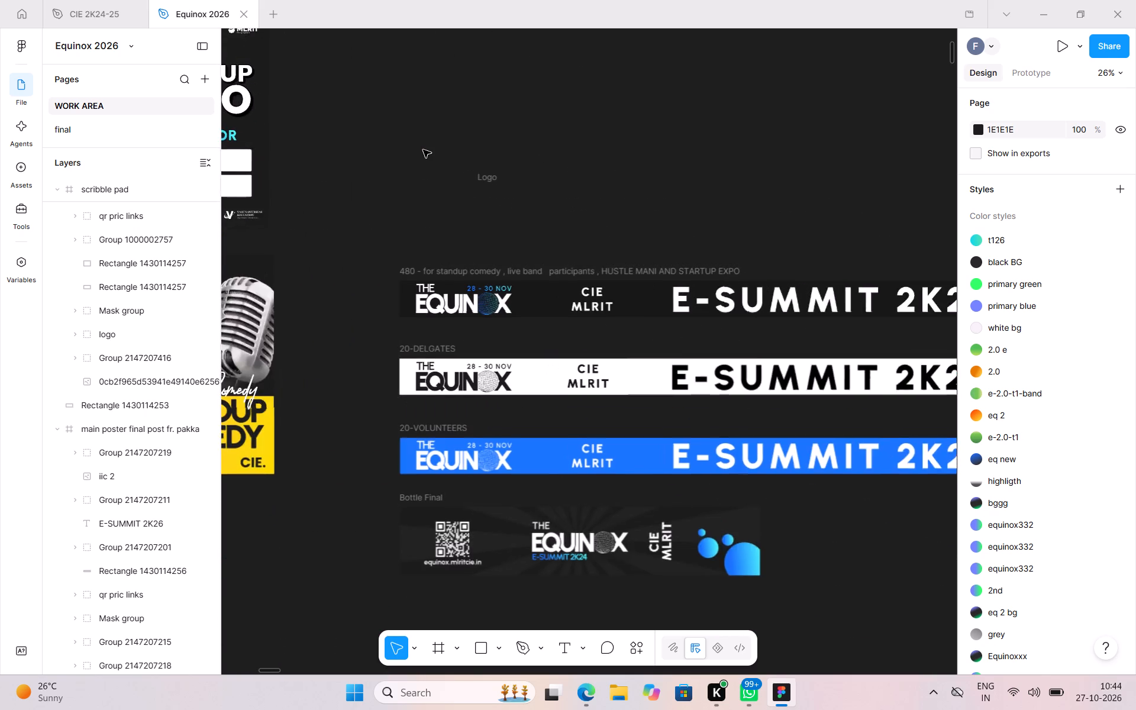
scroll(423, 150, down, 1)
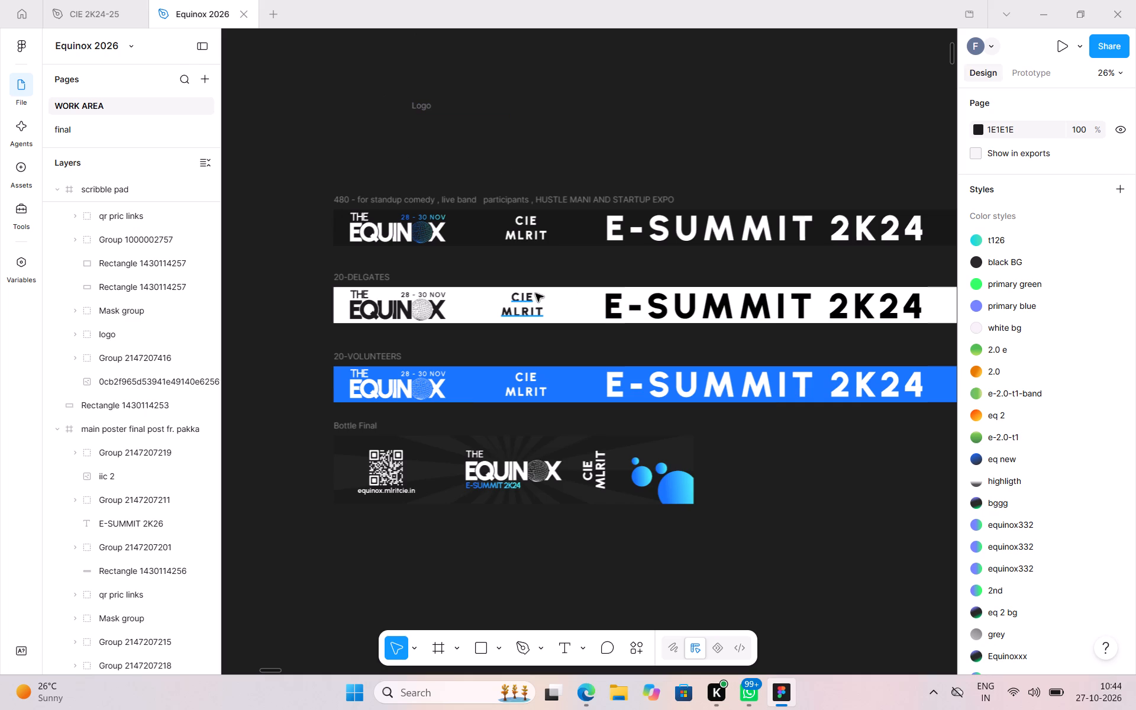
scroll(535, 293, left, 2)
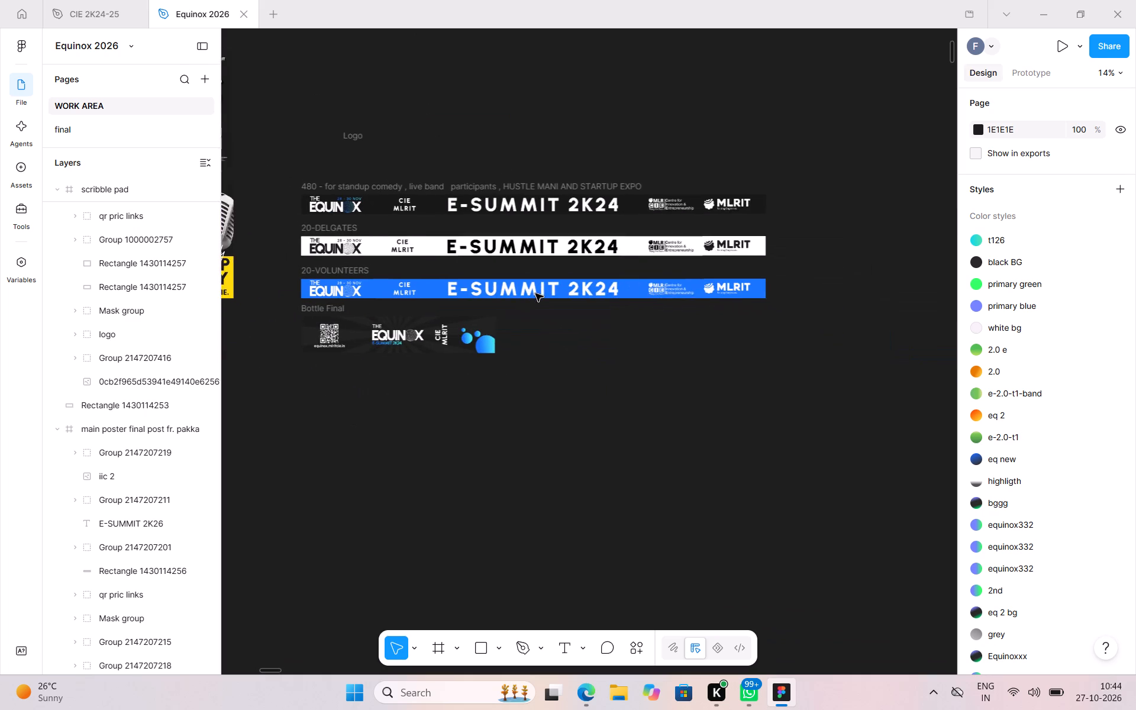
scroll(535, 293, left, 1)
scroll(535, 293, up, 1)
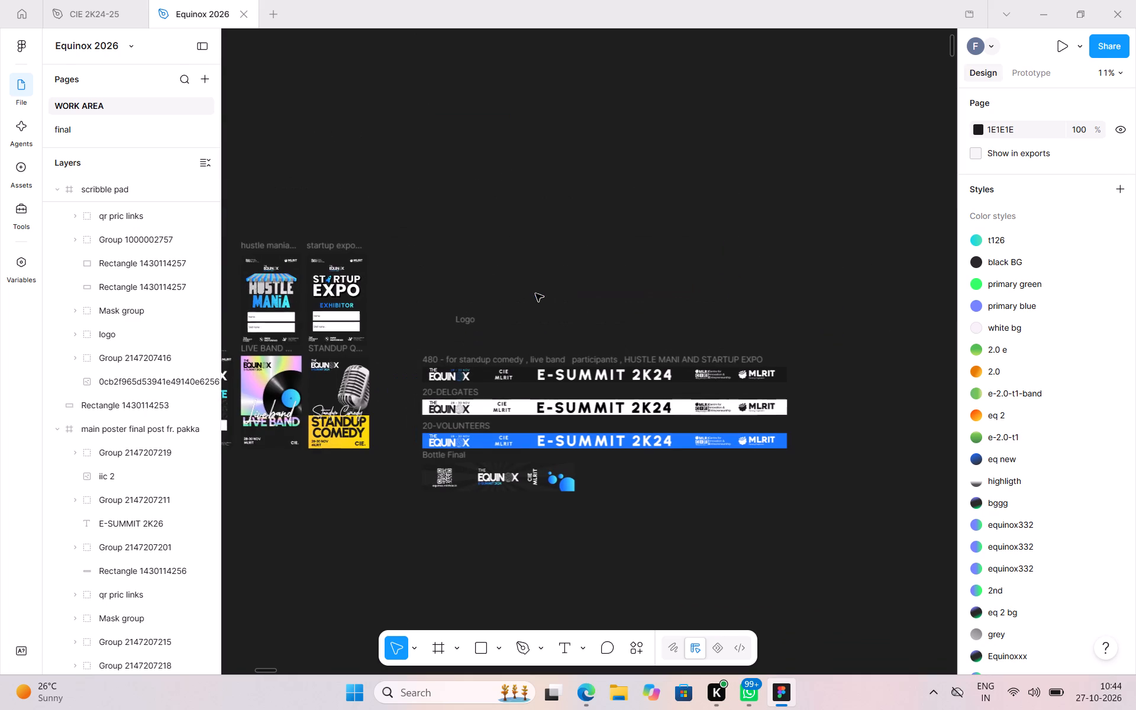
scroll(309, 382, right, 1)
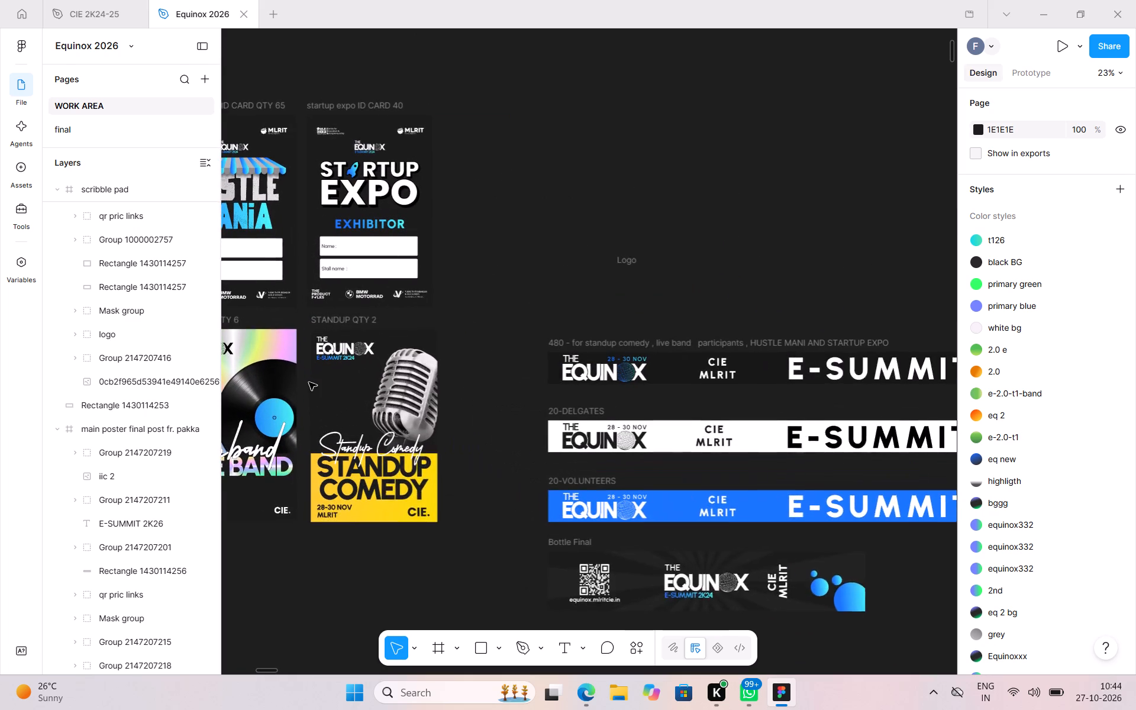
scroll(309, 382, right, 6)
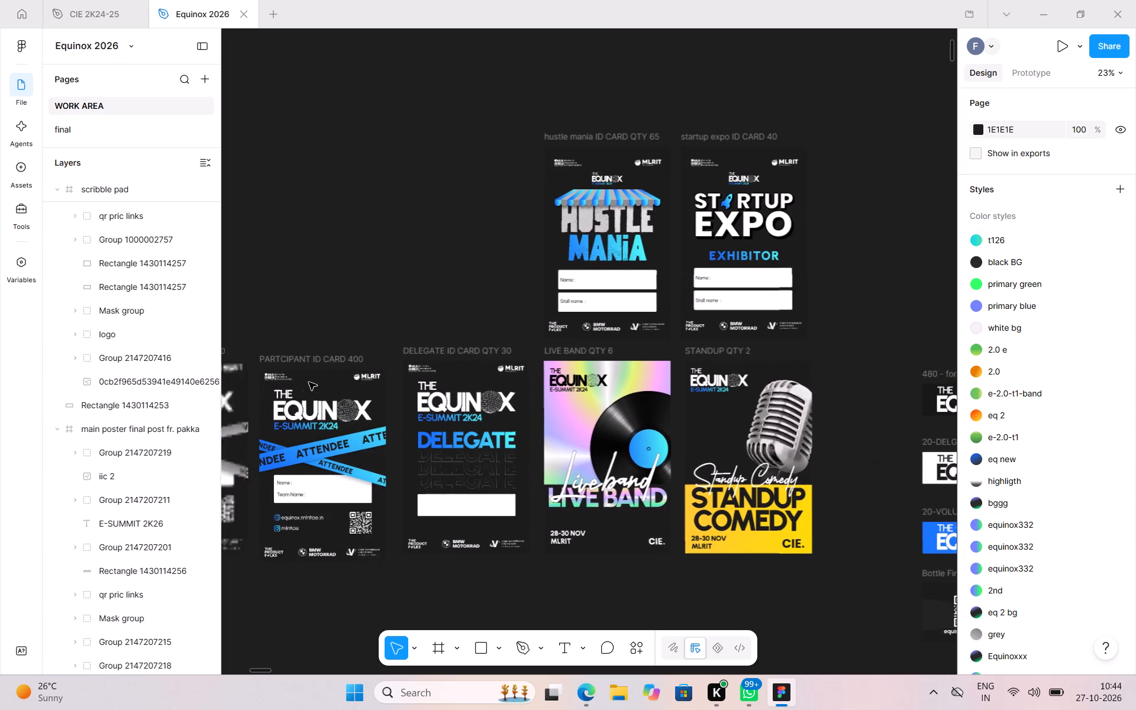
scroll(309, 382, right, 4)
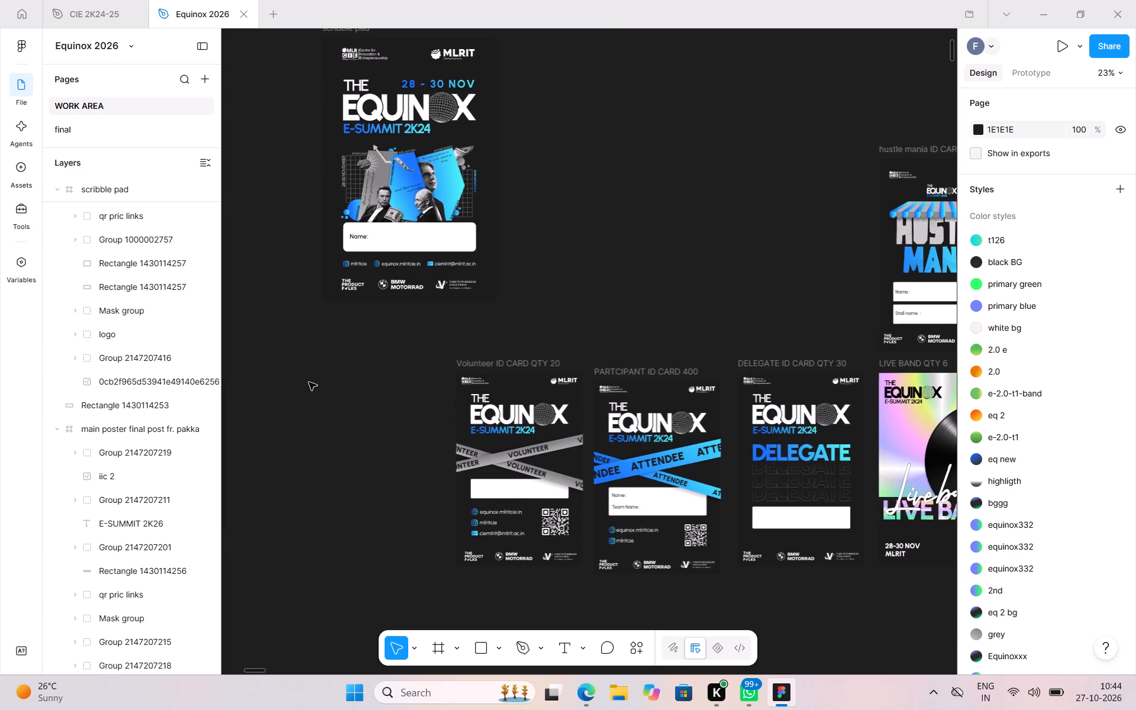
scroll(309, 382, left, 3)
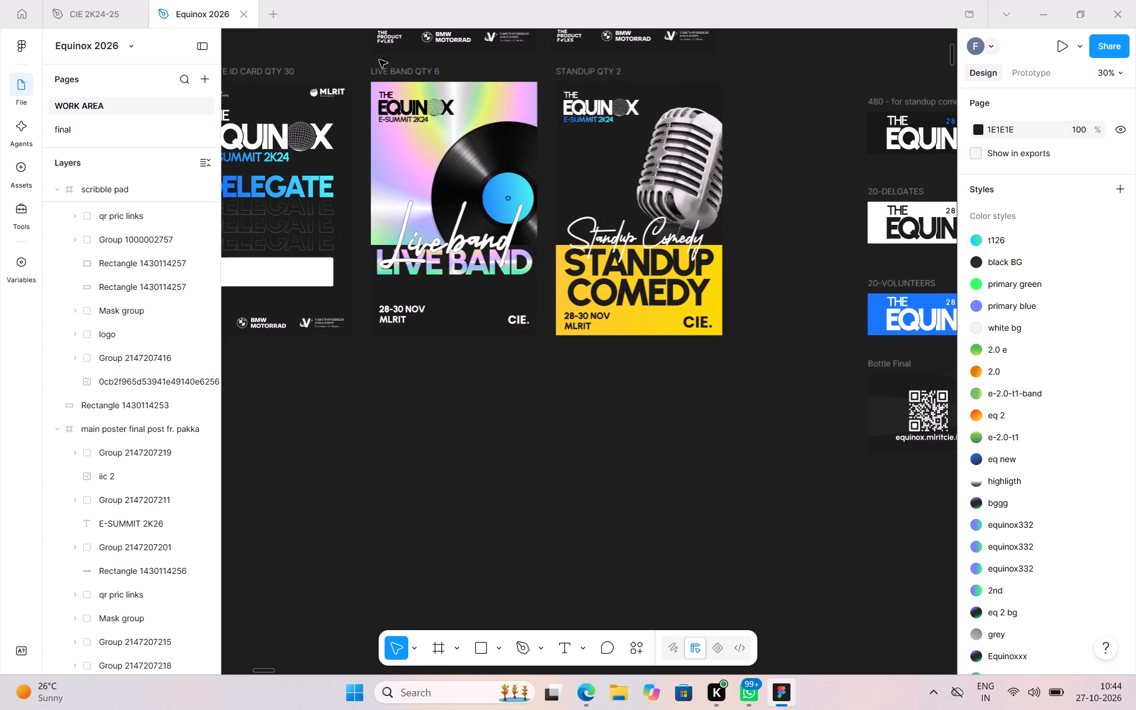
Examine the PARTCIPANT ID CARD 402 draft with its teal border and starburst, alongside the neighbouring nexus cards and E-Summit 2K26 logos.
scroll(472, 244, down, 2)
scroll(472, 244, right, 1)
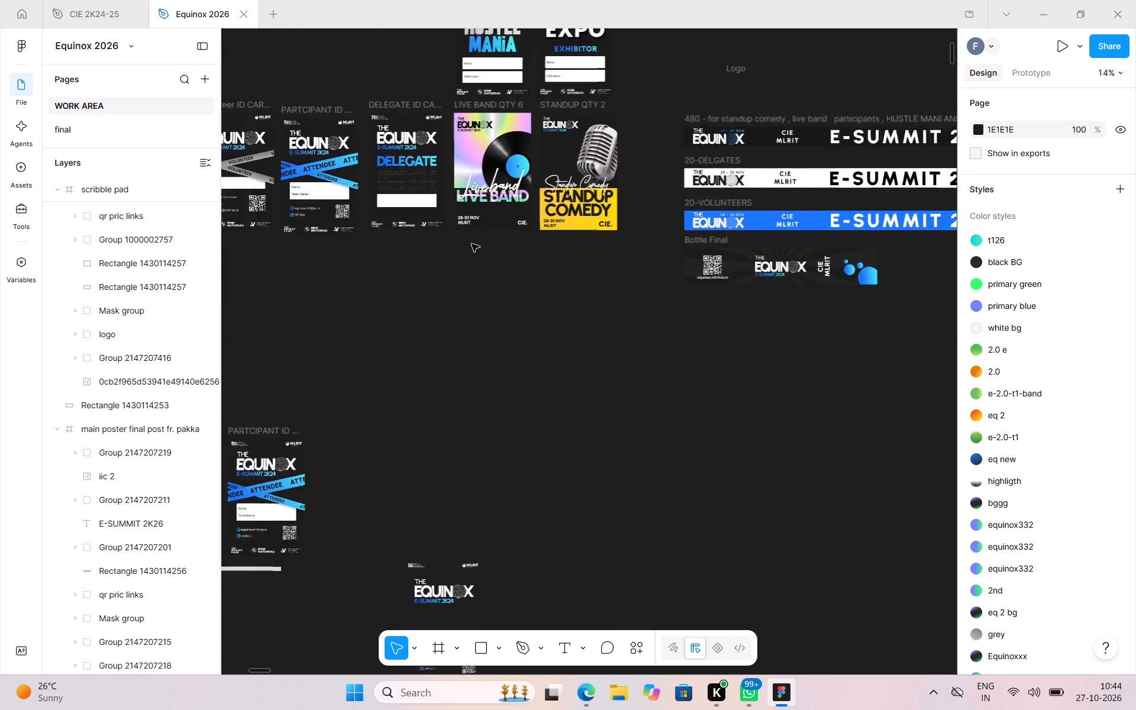
scroll(472, 244, right, 1)
scroll(472, 244, down, 2)
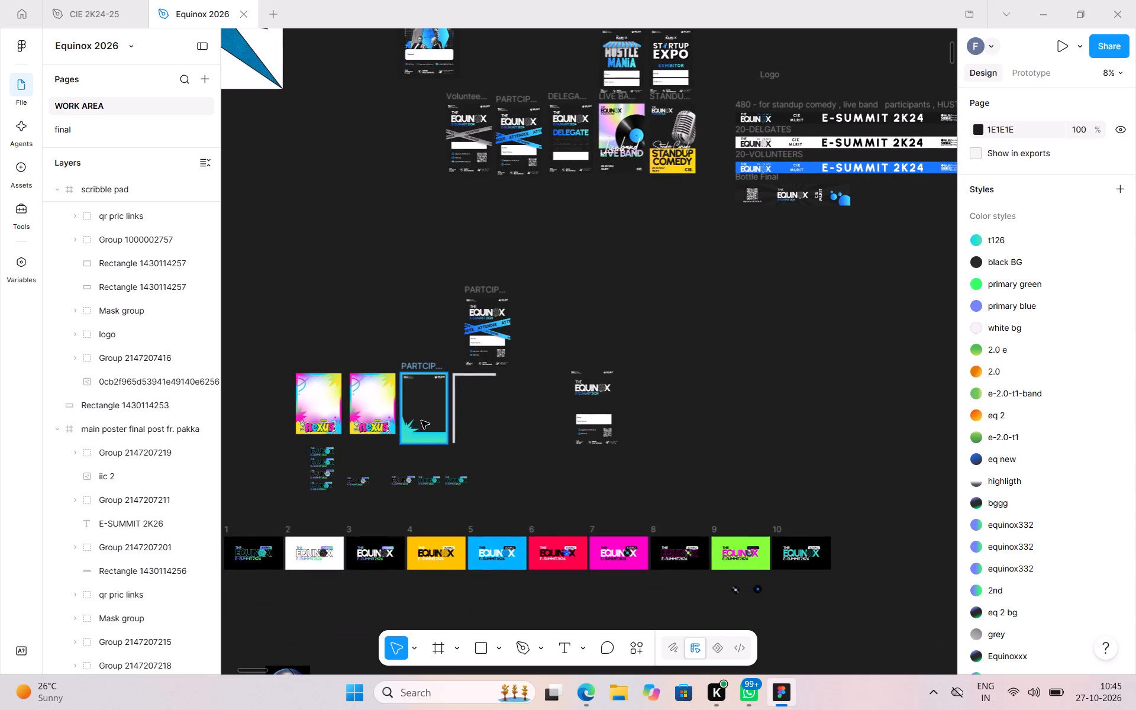
scroll(421, 421, right, 3)
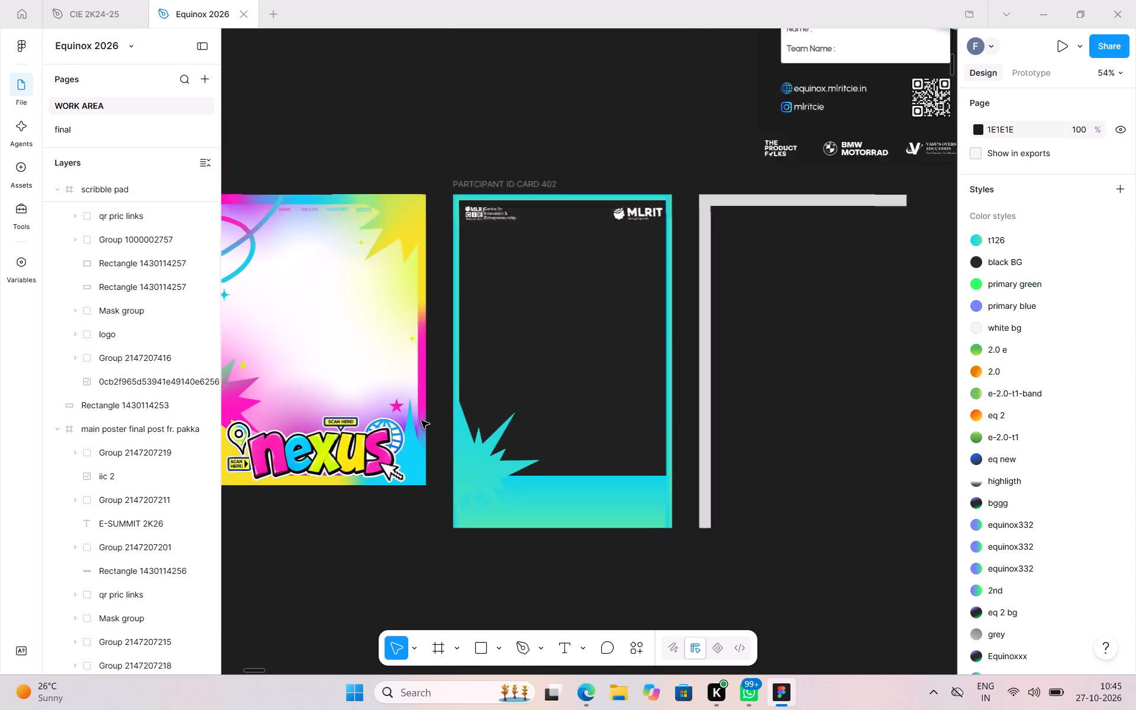
scroll(421, 421, down, 1)
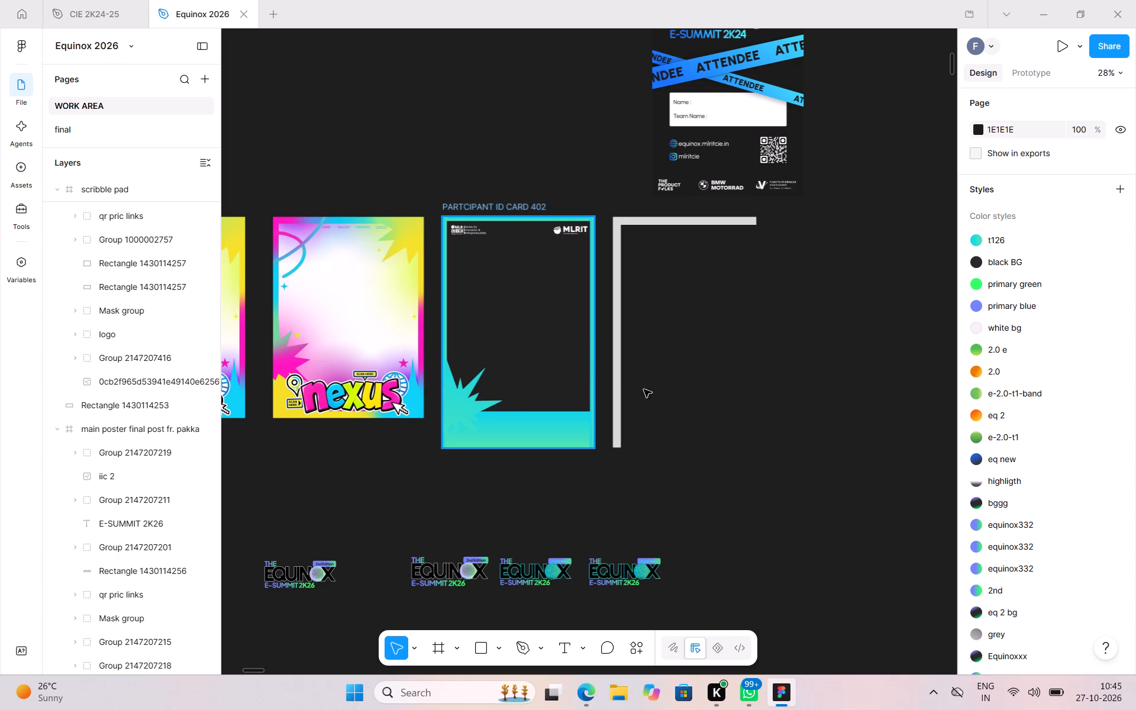
click(472, 217)
click(475, 185)
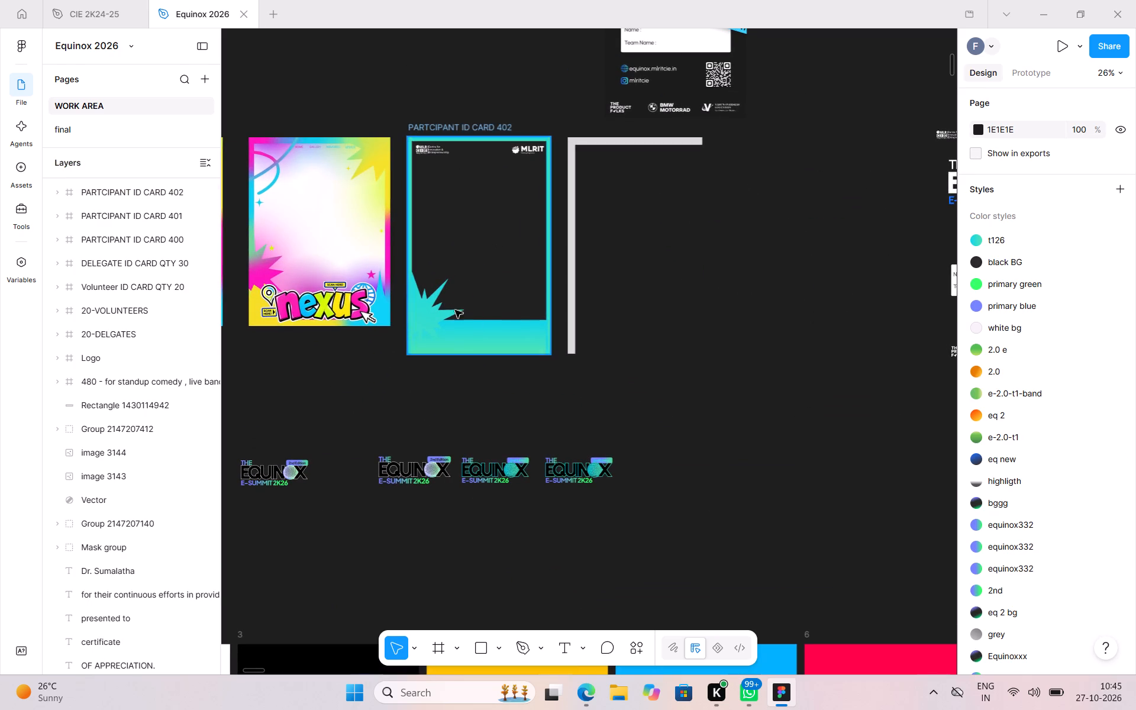
scroll(470, 278, right, 3)
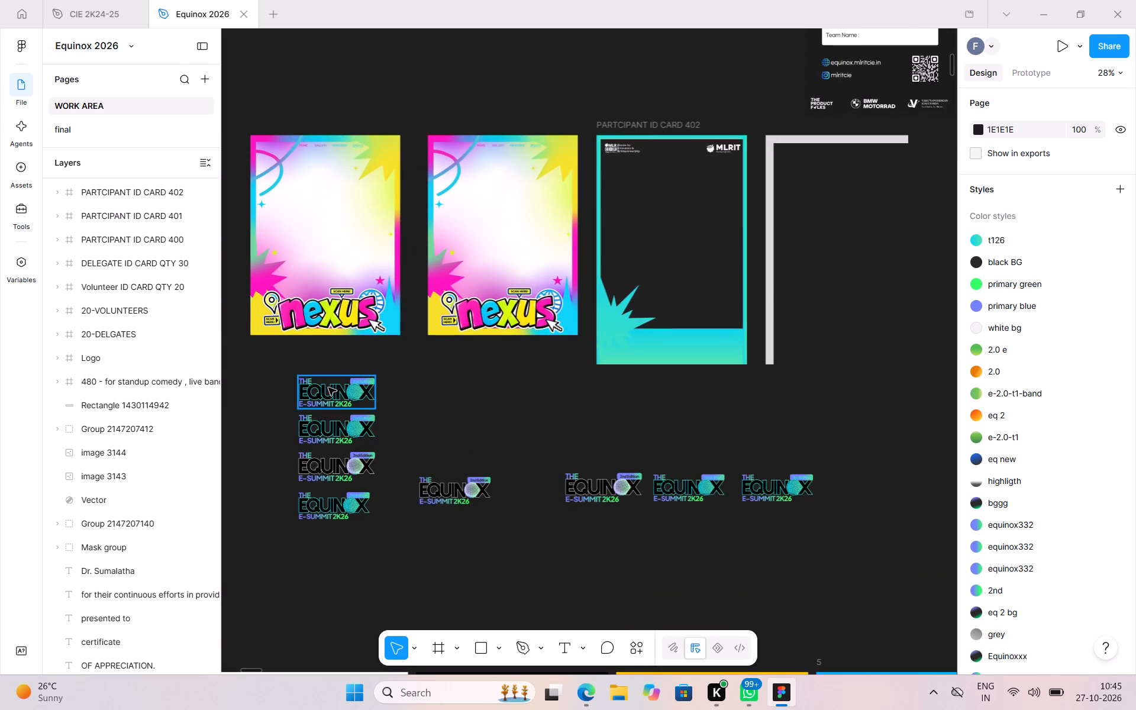
scroll(489, 419, down, 1)
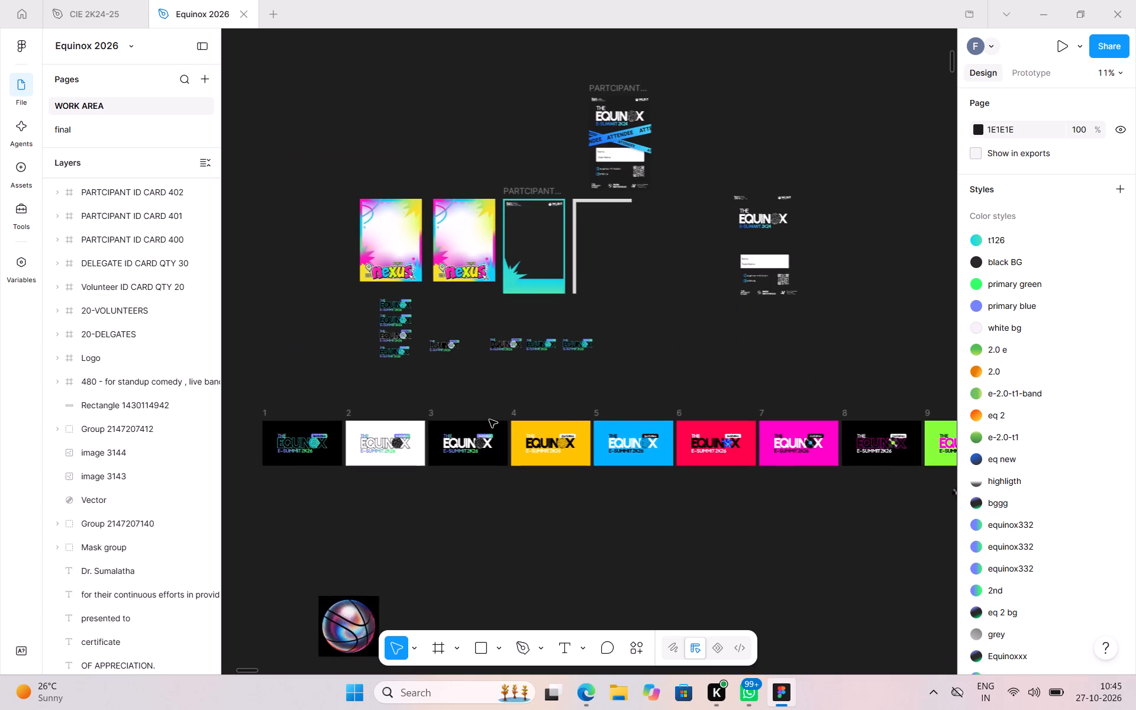
scroll(489, 419, right, 1)
scroll(489, 419, left, 1)
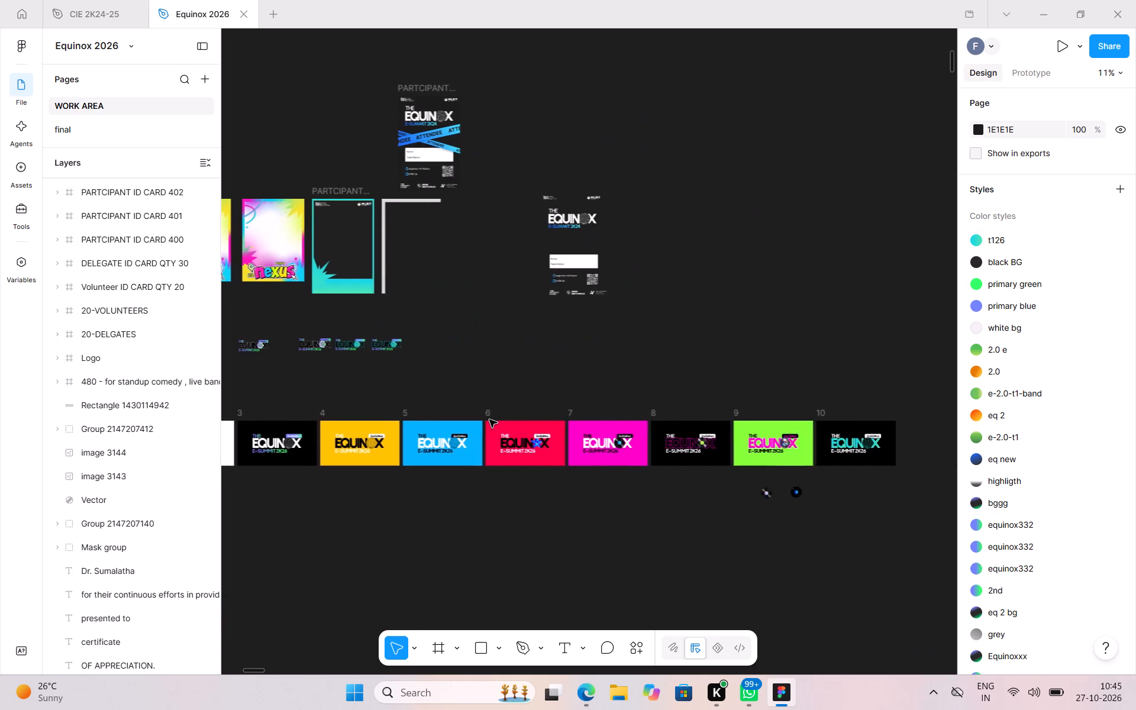
scroll(489, 419, left, 9)
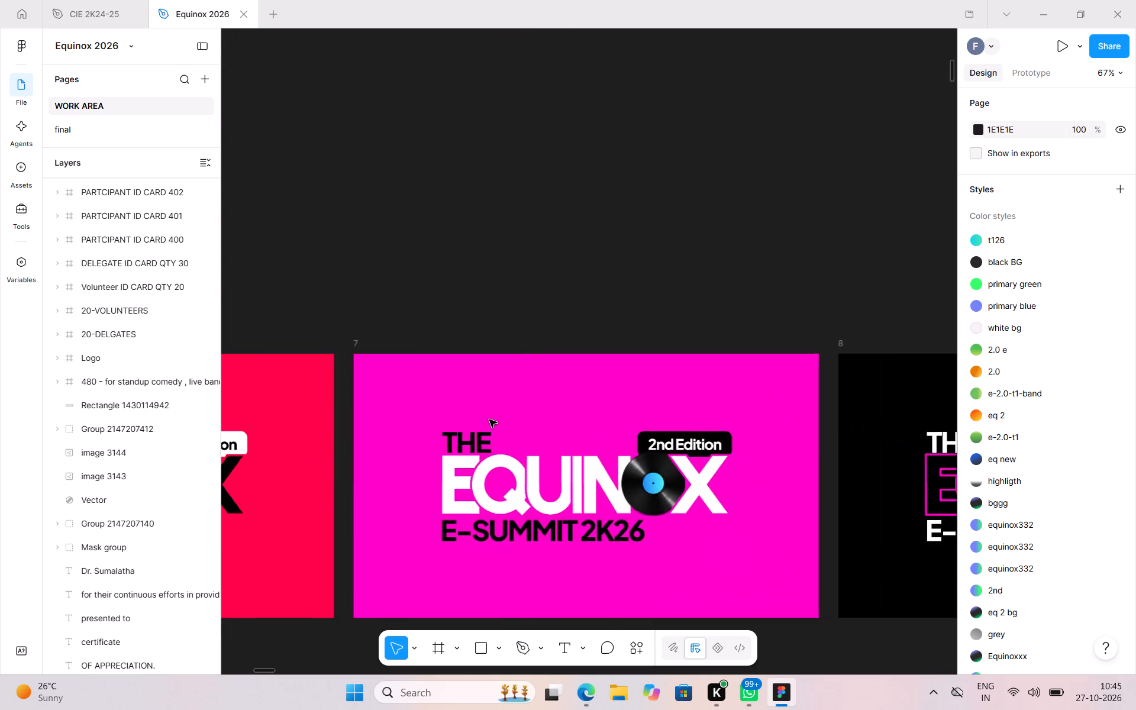
scroll(489, 419, left, 15)
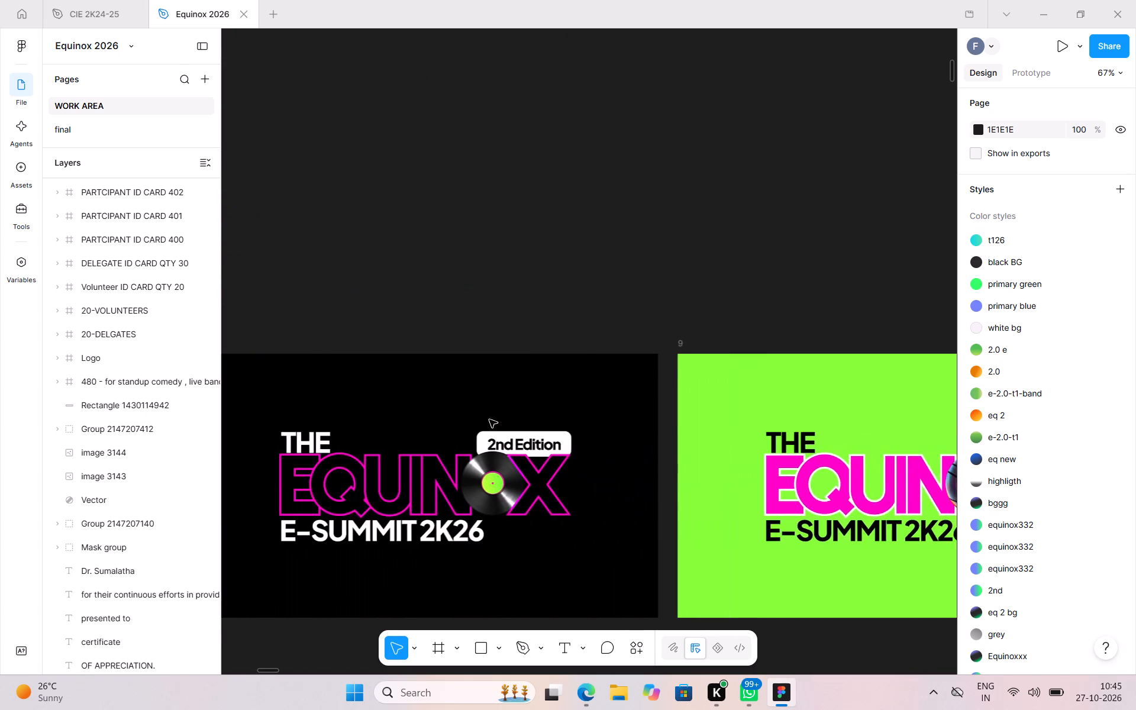